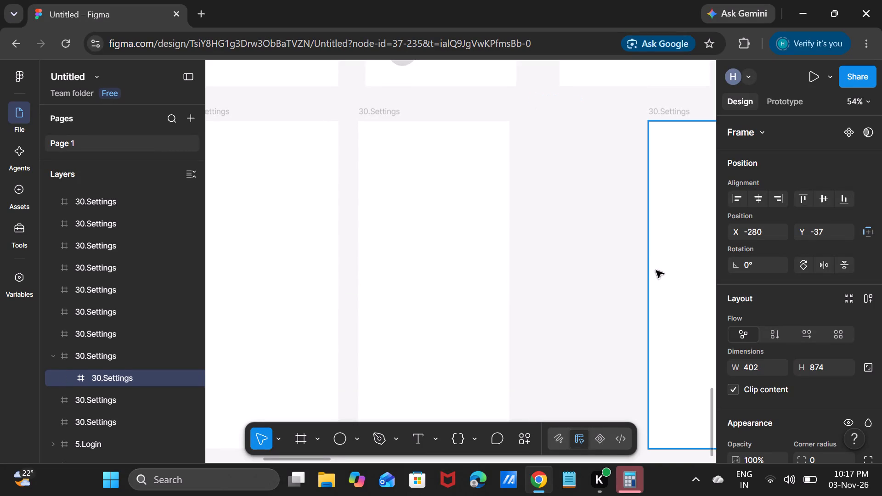
Move the nested 30.Settings frame out of its parent 30.Settings frame.
scroll(656, 271, left, 2)
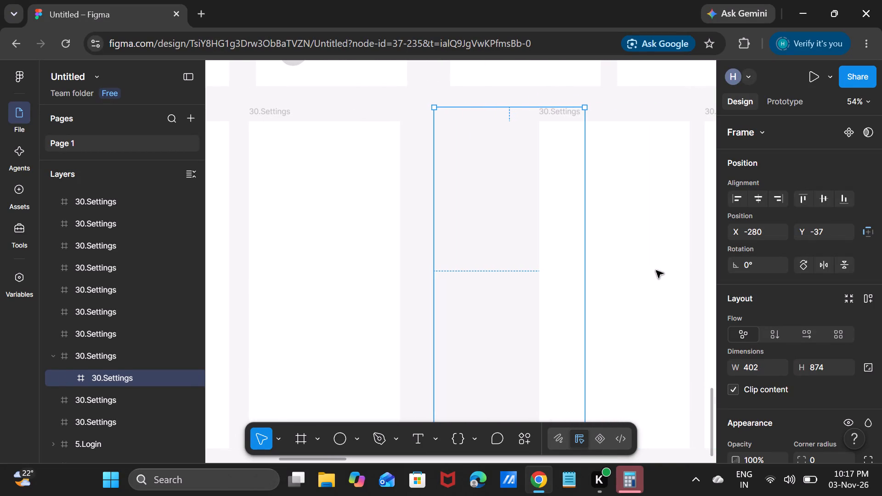
drag(656, 271, 698, 265)
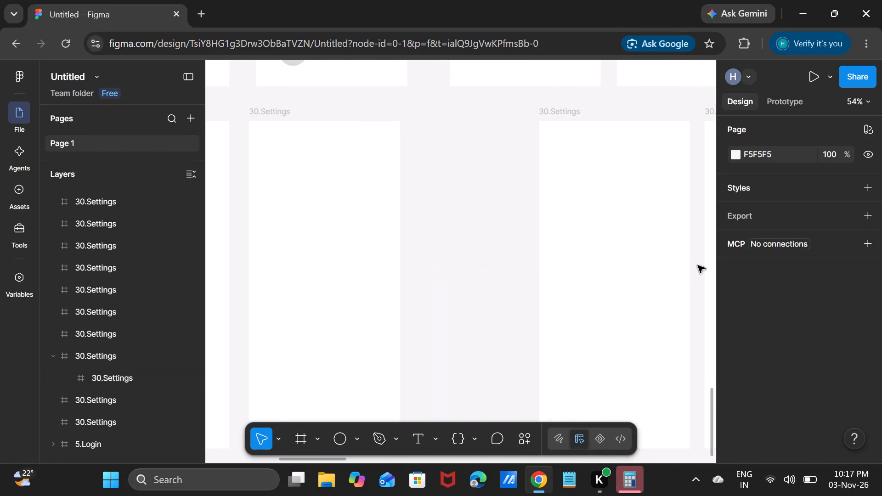
click(619, 261)
drag(550, 221, 584, 221)
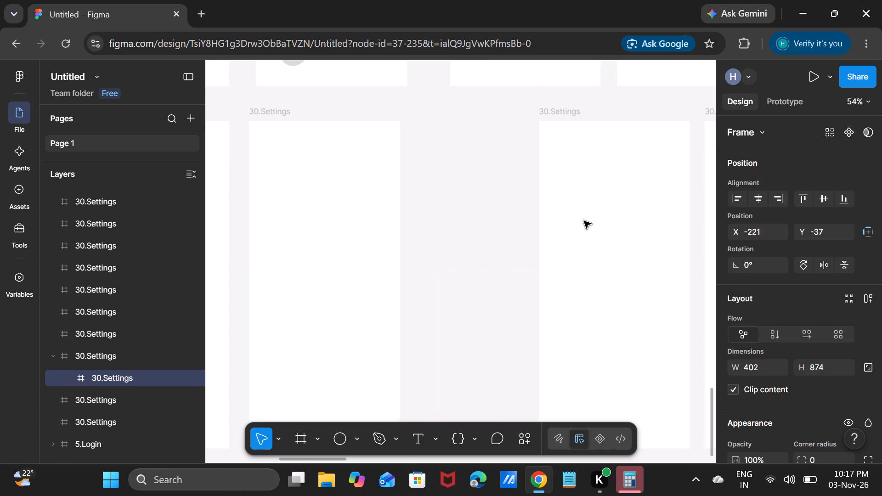
drag(584, 221, 557, 221)
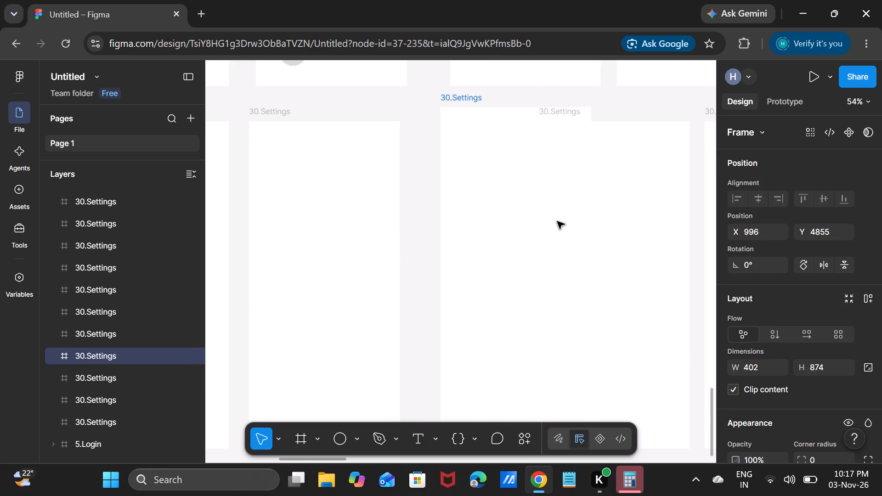
drag(557, 221, 530, 306)
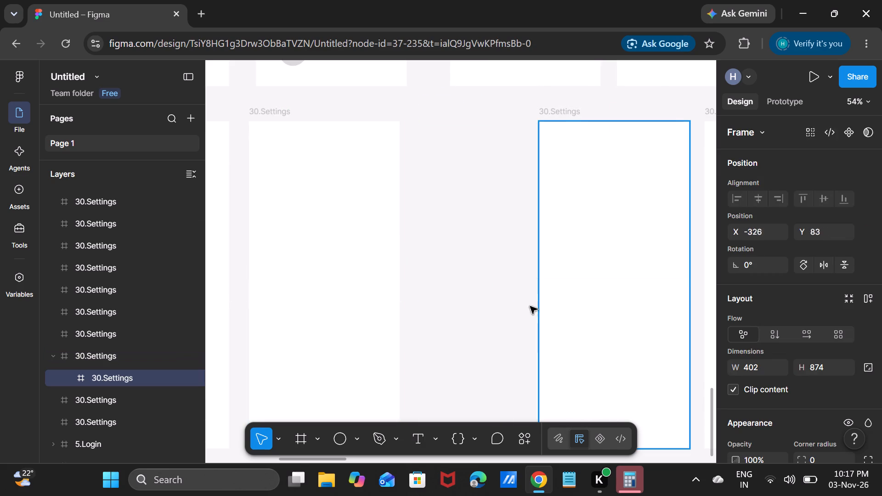
drag(530, 306, 476, 387)
Move two consecutive 30.Settings frames along the bottom row to X 1021 and X 1467, both at Y 4892.
scroll(571, 220, up, 3)
drag(571, 220, 488, 226)
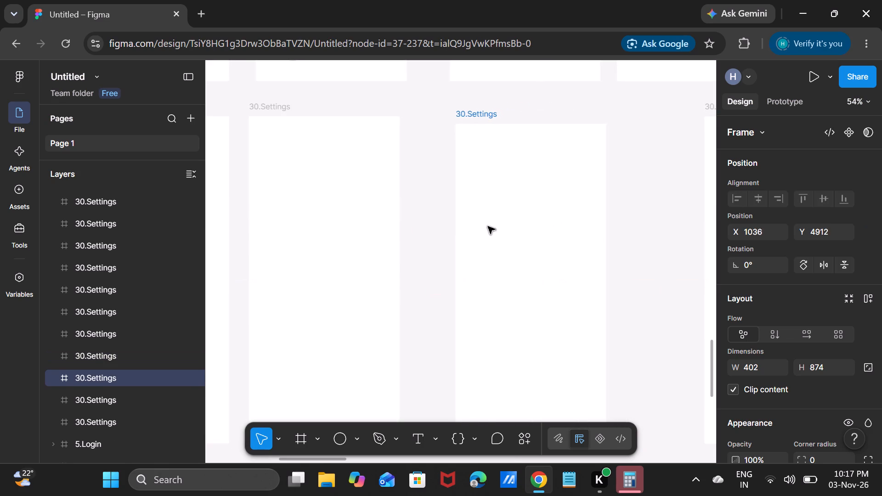
drag(488, 226, 484, 218)
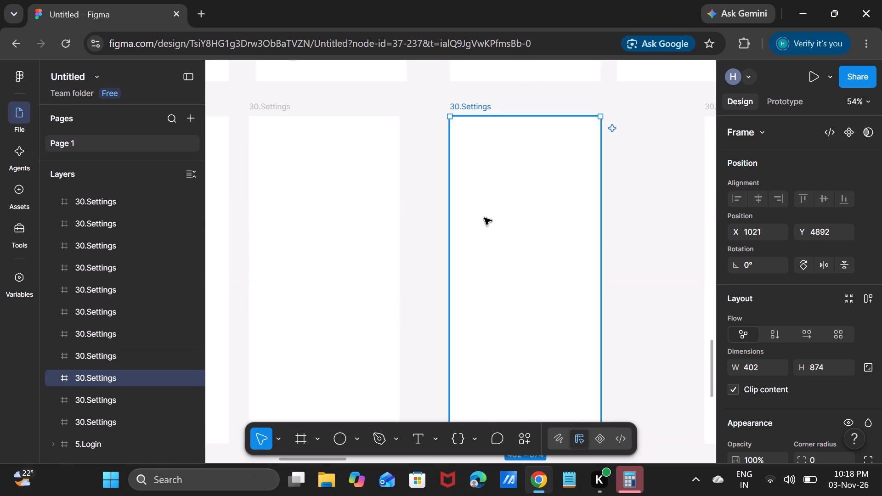
scroll(609, 235, left, 2)
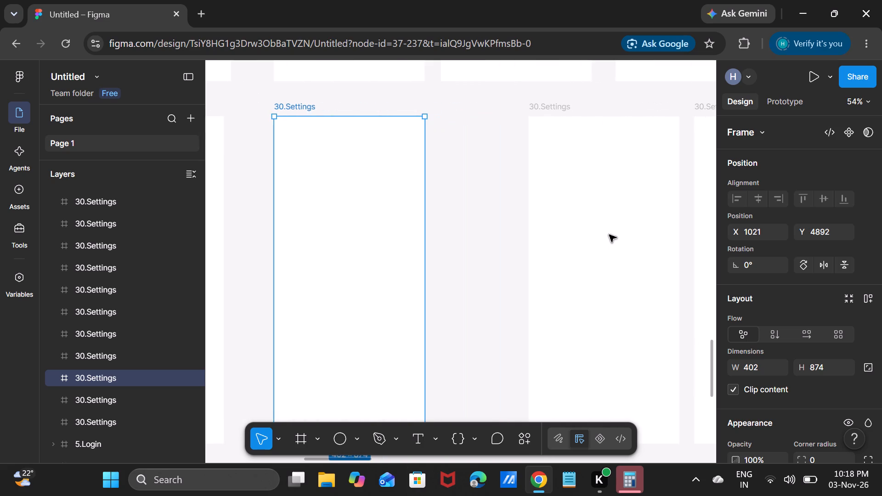
drag(609, 235, 515, 242)
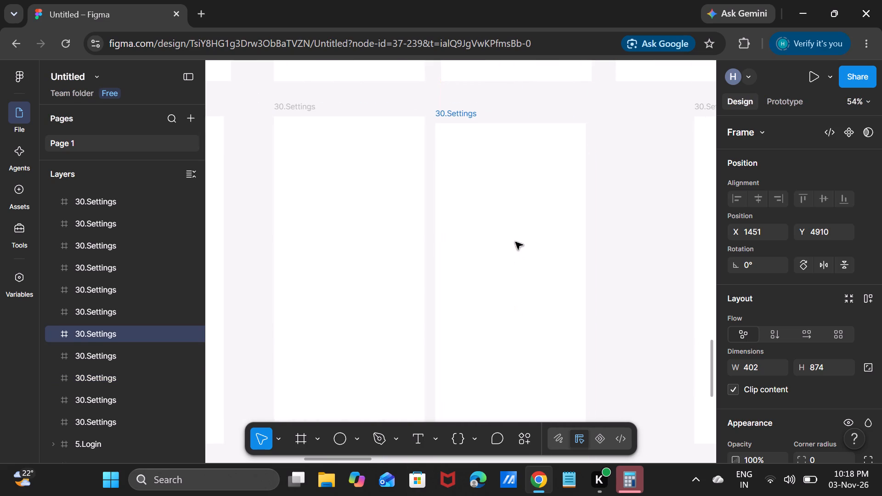
drag(515, 242, 524, 237)
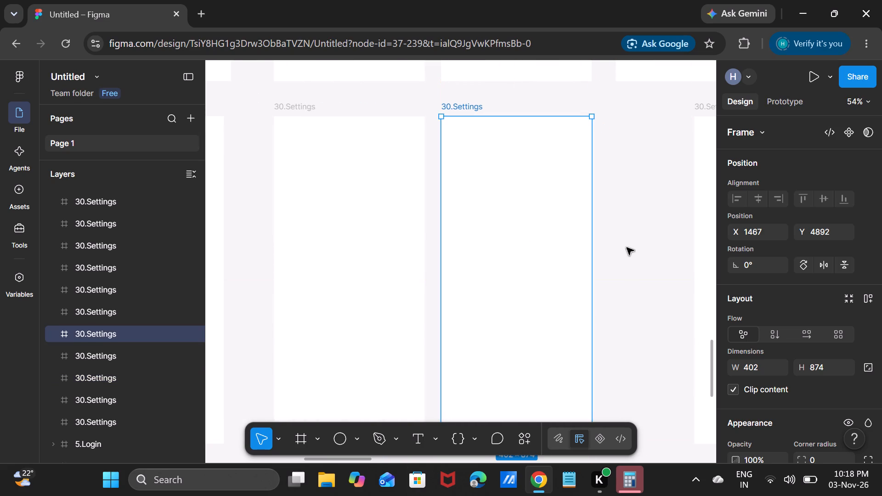
Move the following two 30.Settings frames along the same row to X 1933, Y 4892 and about X 2368.
scroll(627, 248, left, 2)
drag(627, 248, 543, 234)
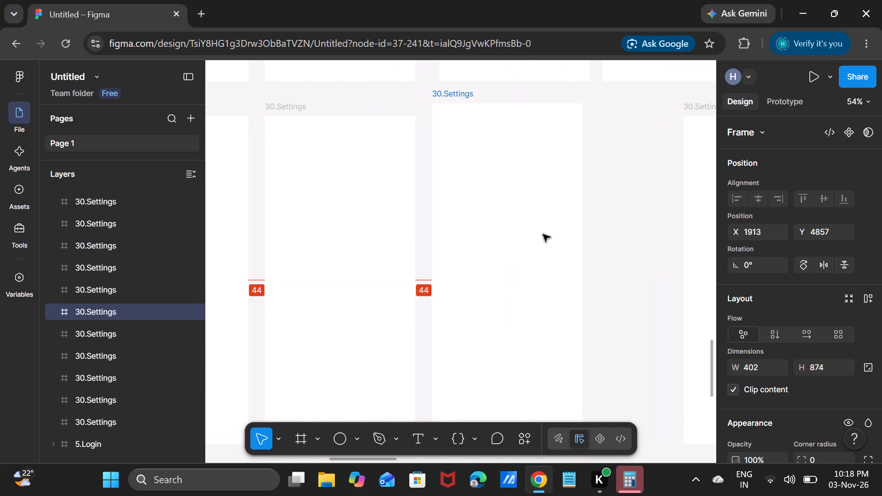
drag(543, 234, 549, 248)
scroll(661, 248, left, 1)
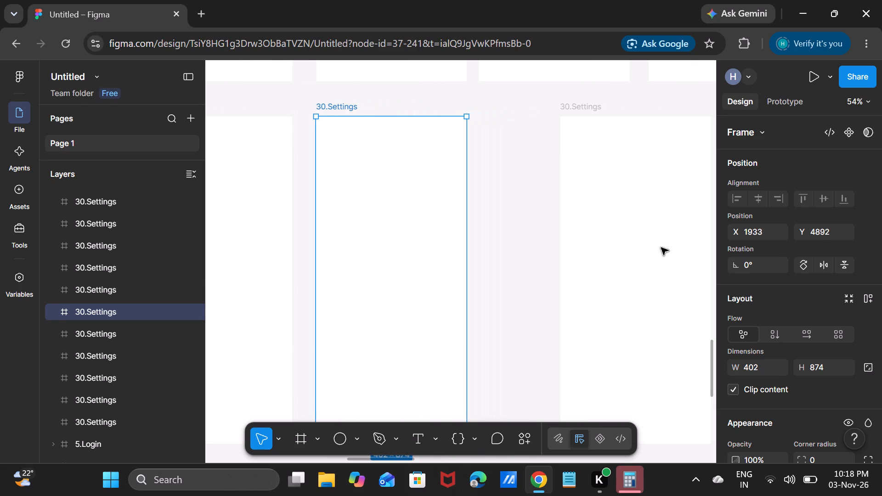
drag(661, 248, 564, 249)
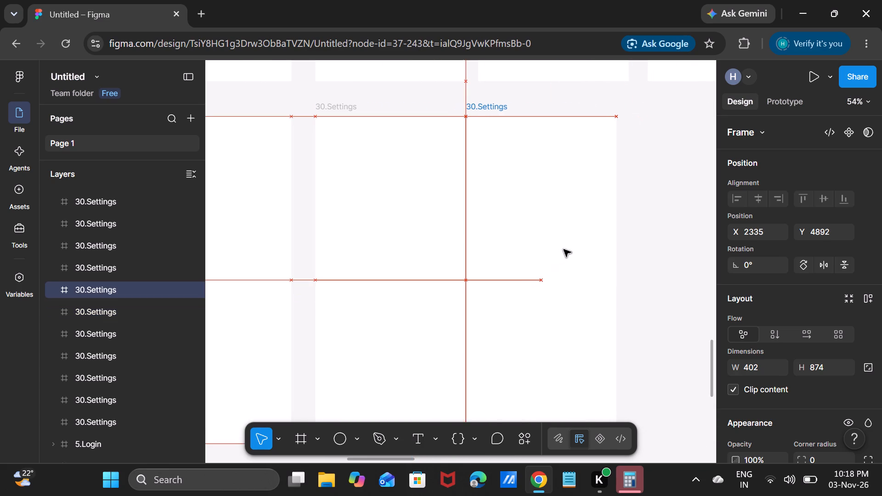
drag(564, 249, 578, 244)
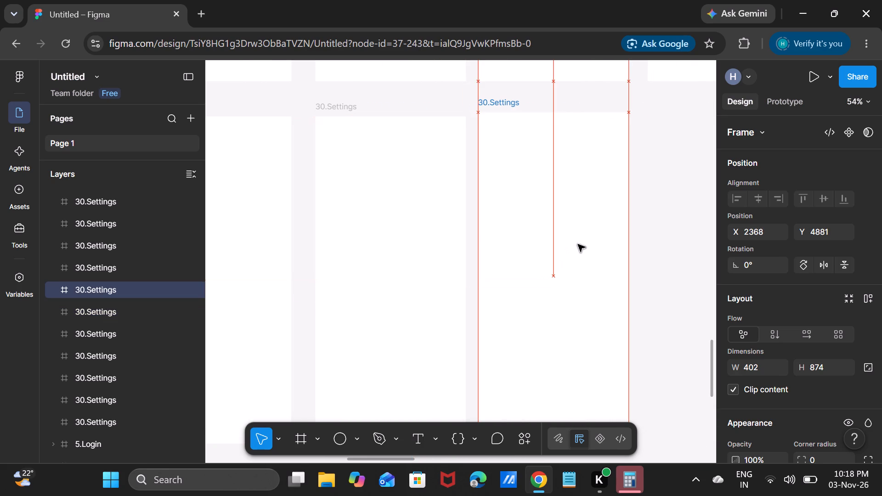
drag(578, 244, 582, 247)
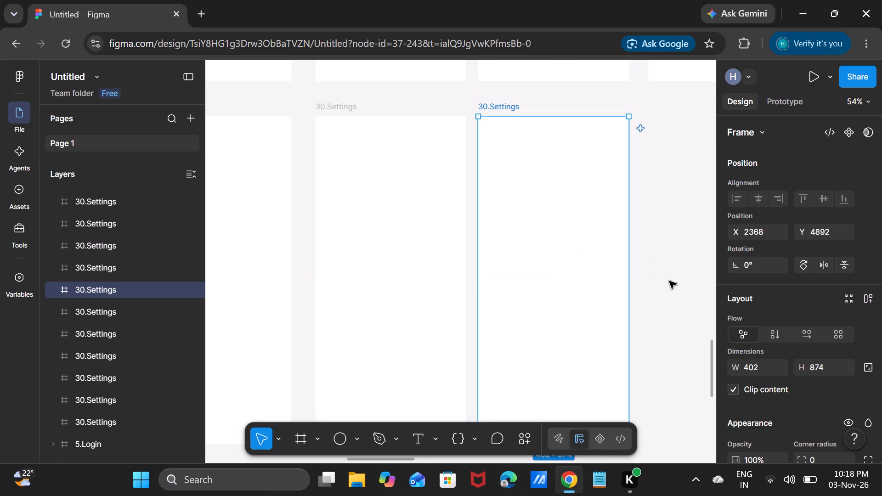
Move the next two 30.Settings frames along the bottom row to X 2821 and X 3274, both at Y 4892.
scroll(669, 281, left, 1)
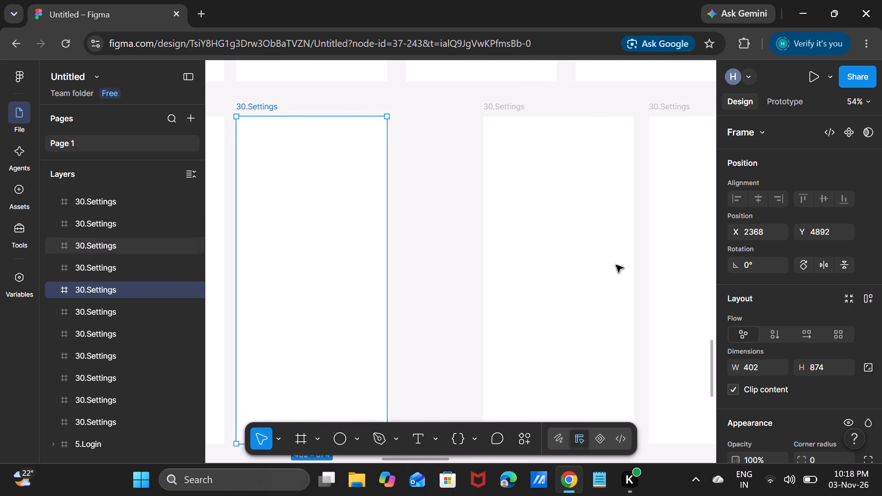
drag(598, 259, 531, 262)
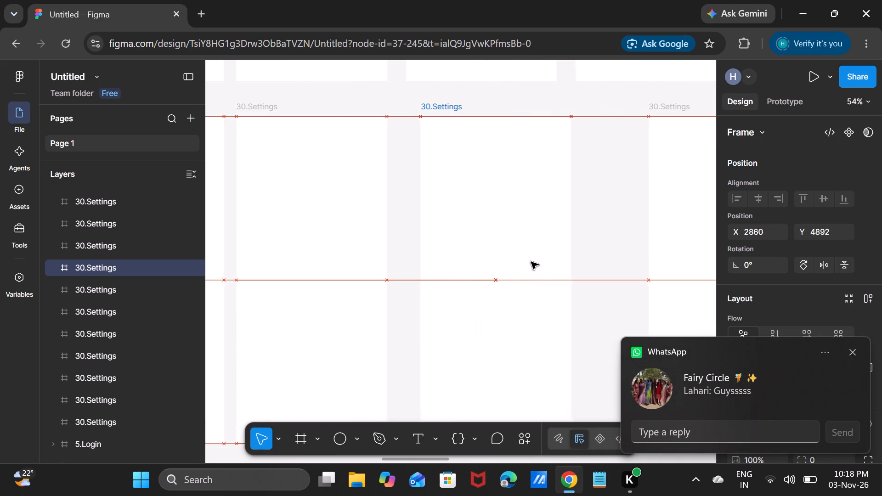
drag(531, 262, 523, 259)
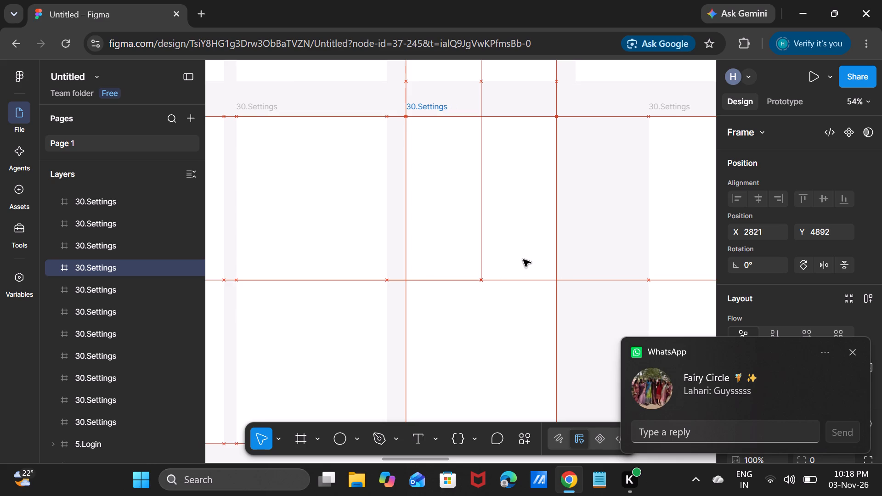
drag(523, 259, 523, 260)
scroll(609, 255, left, 1)
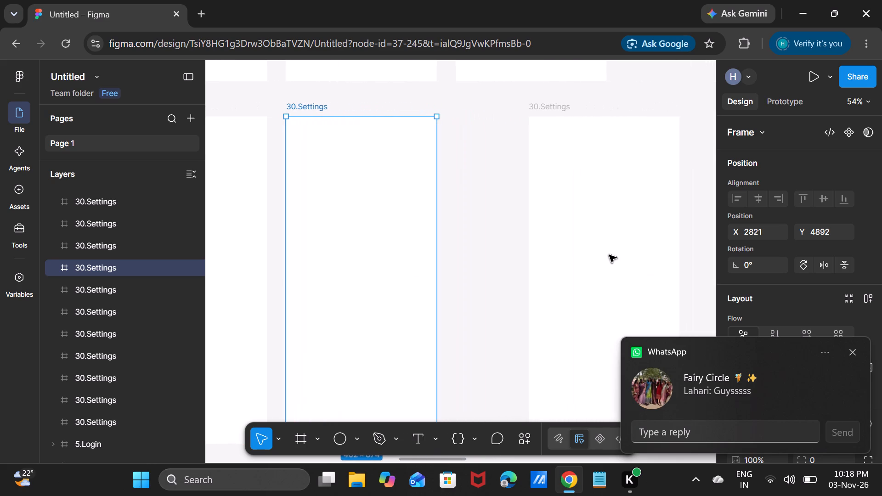
scroll(609, 255, left, 1)
drag(611, 255, 543, 254)
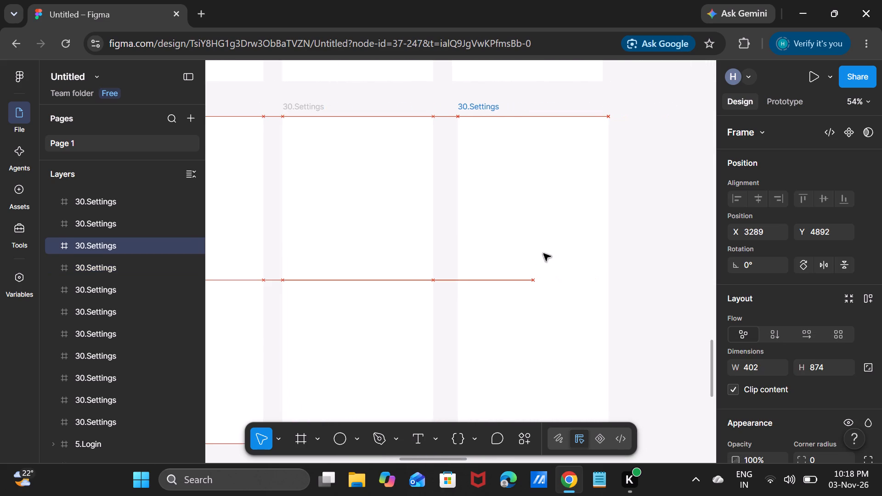
drag(543, 254, 540, 254)
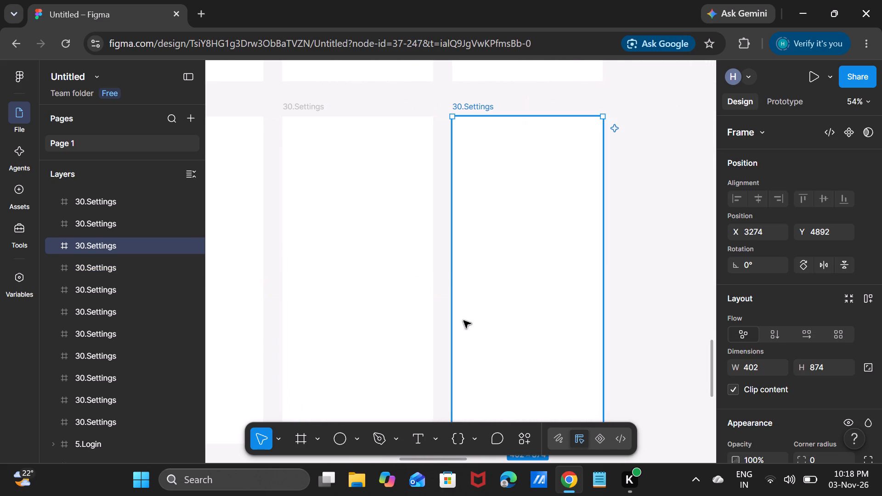
Delete the stray 30.Settings frame sitting below the bottom row.
scroll(464, 321, down, 3)
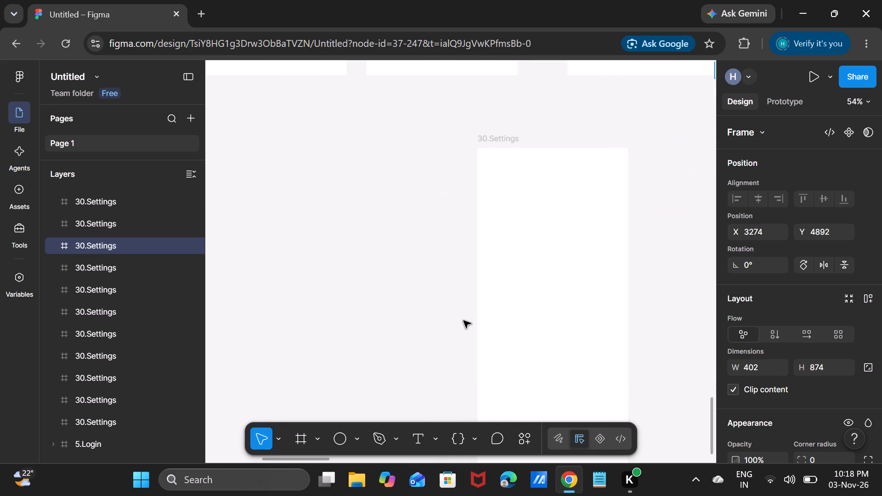
click(504, 312)
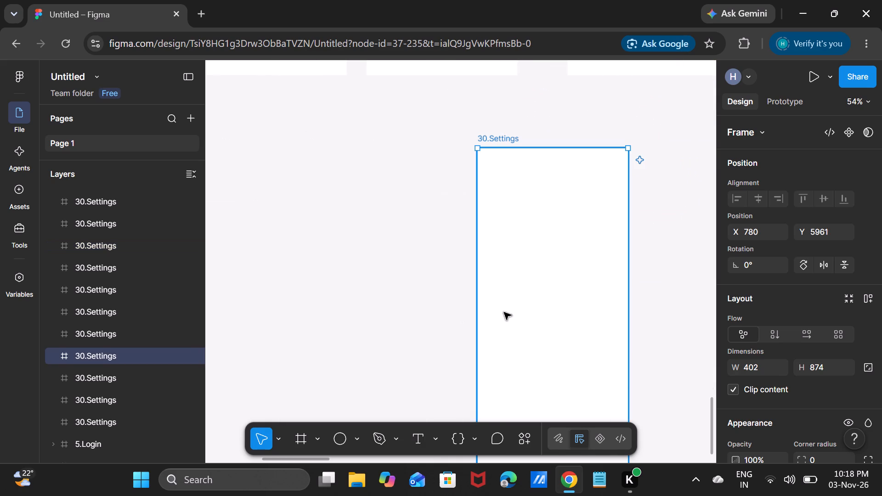
key(Delete)
Rename the first 30.Settings frame of the bottom row as 41.Help Center.
scroll(274, 228, right, 4)
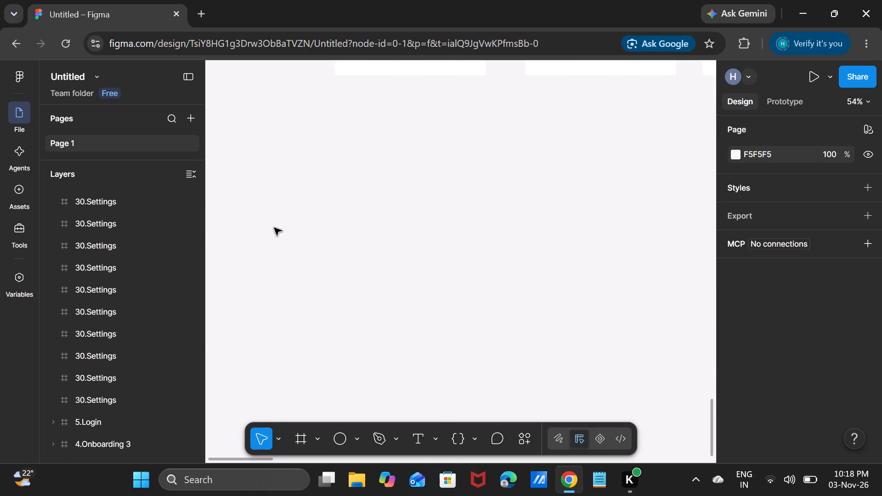
scroll(274, 228, up, 4)
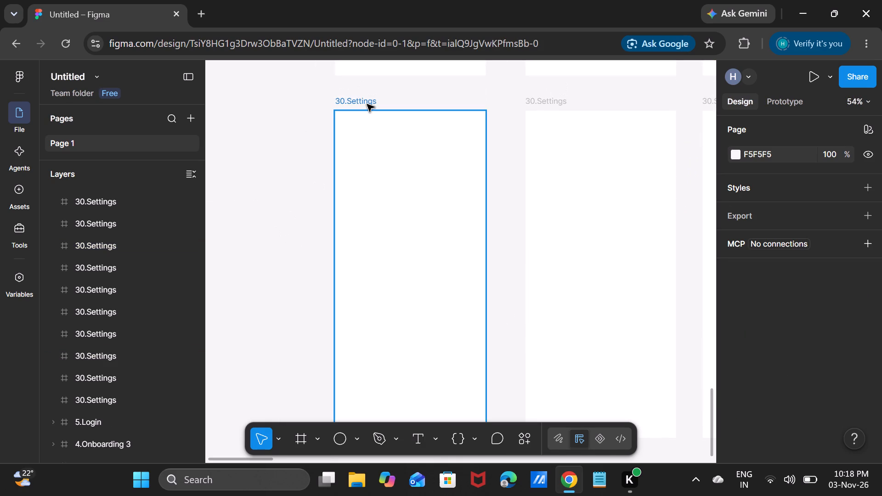
double_click(367, 103)
key(BackSpace)
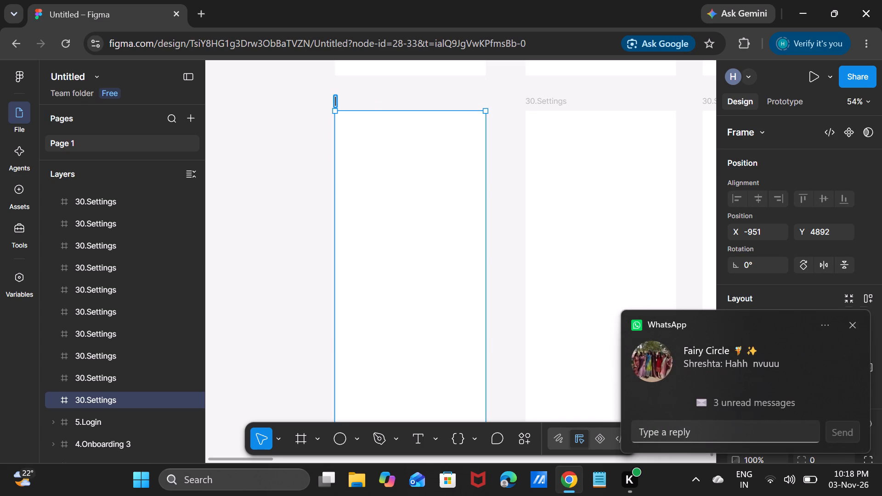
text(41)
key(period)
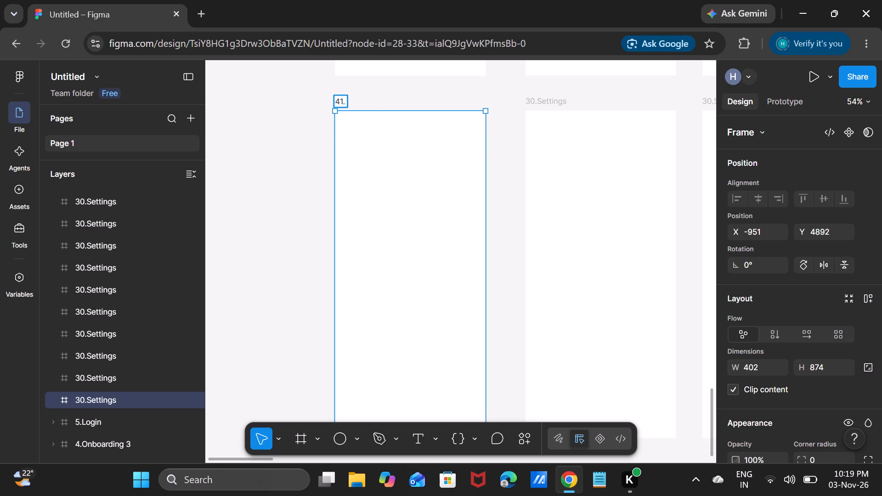
click(367, 103)
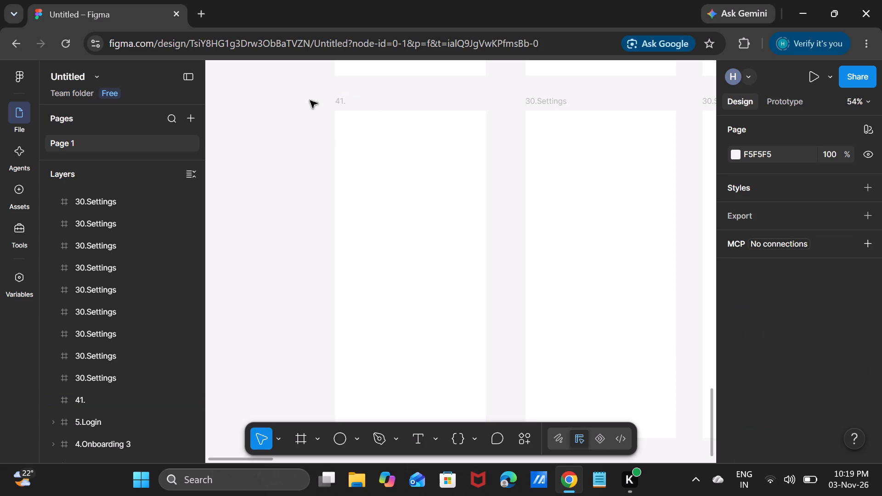
double_click(339, 100)
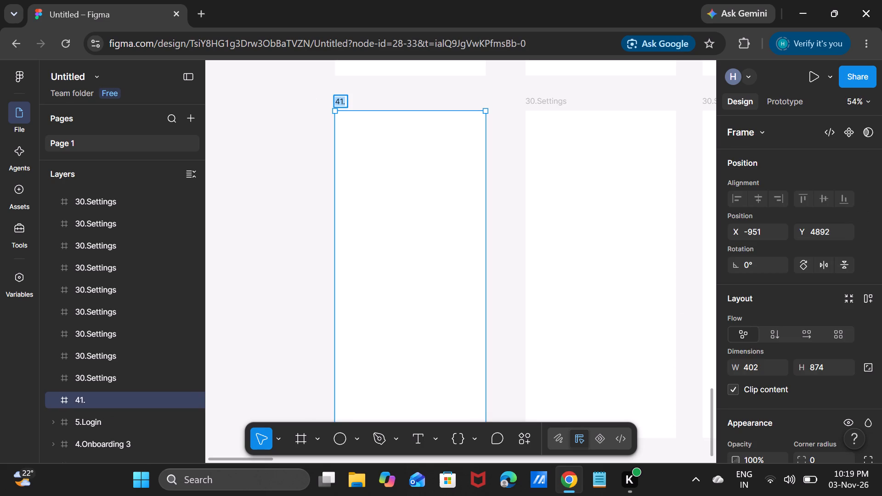
key(BackSpace)
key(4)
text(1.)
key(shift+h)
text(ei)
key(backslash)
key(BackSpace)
Complete the first frame's name as 41.Help Center and open the adjacent 30.Settings frame's name for editing.
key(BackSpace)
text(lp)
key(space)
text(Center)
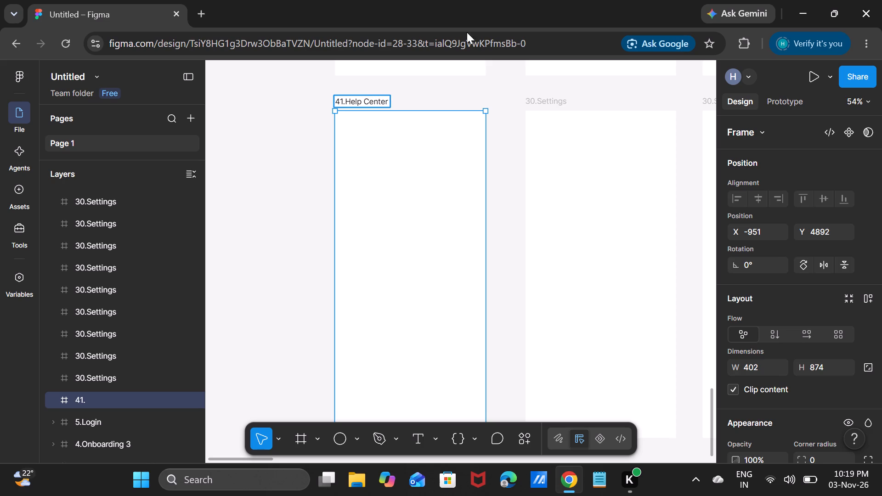
double_click(542, 106)
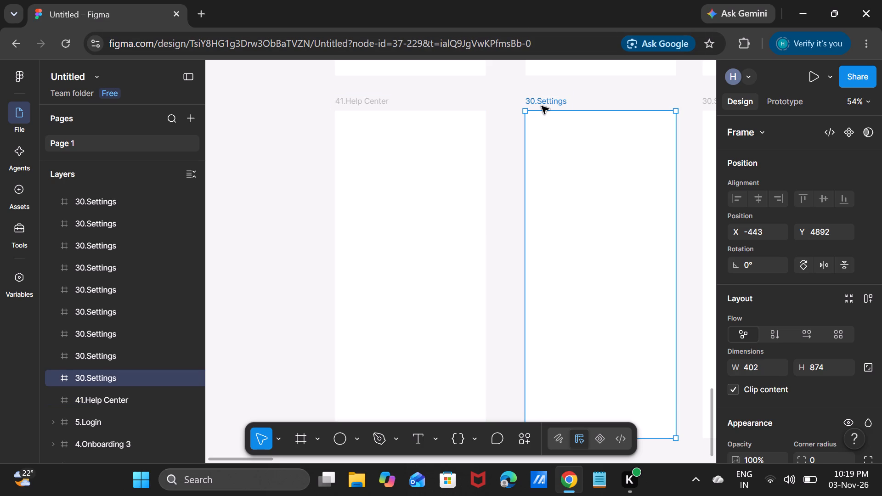
Rename the 30.Settings frame beside 41.Help Center as 42.FAQs.
double_click(542, 106)
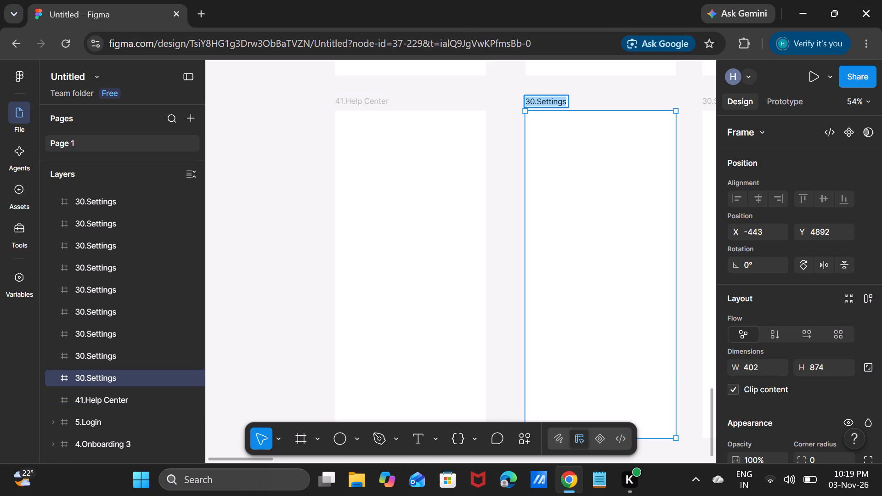
key(BackSpace)
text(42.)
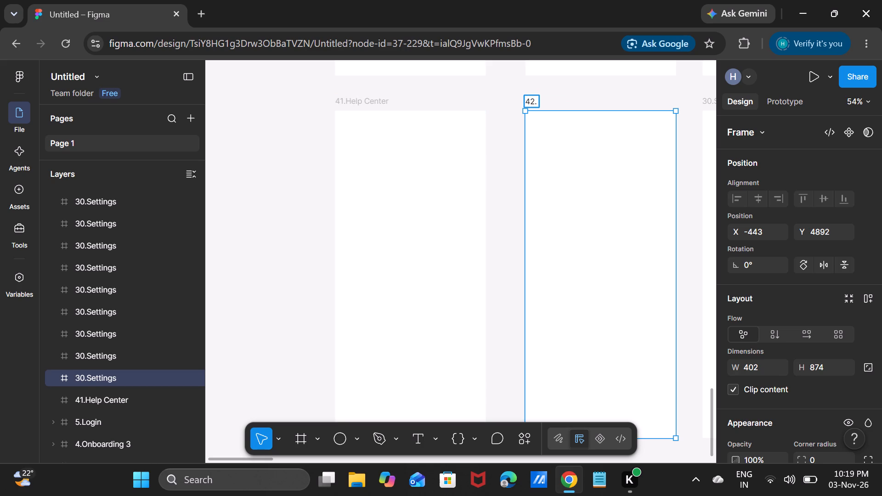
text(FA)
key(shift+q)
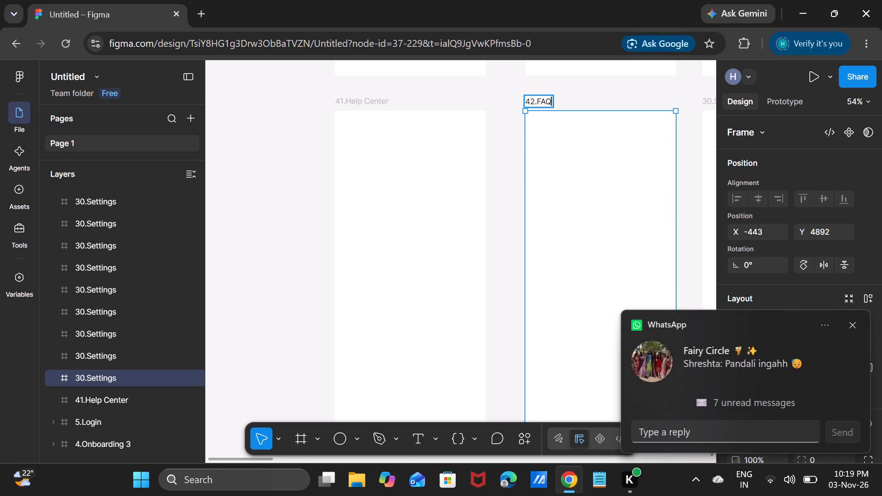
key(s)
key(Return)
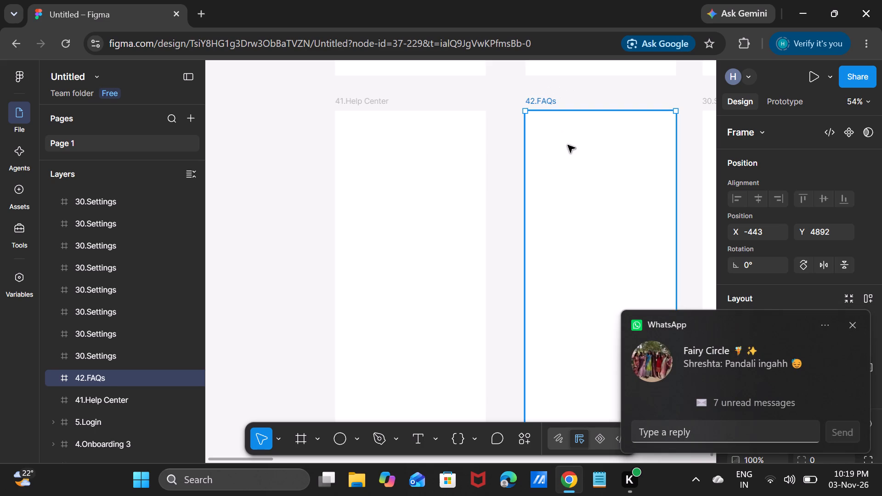
Rename the 30.Settings frame directly after 42.FAQs, starting its new name with 43.Contact.
scroll(568, 145, left, 3)
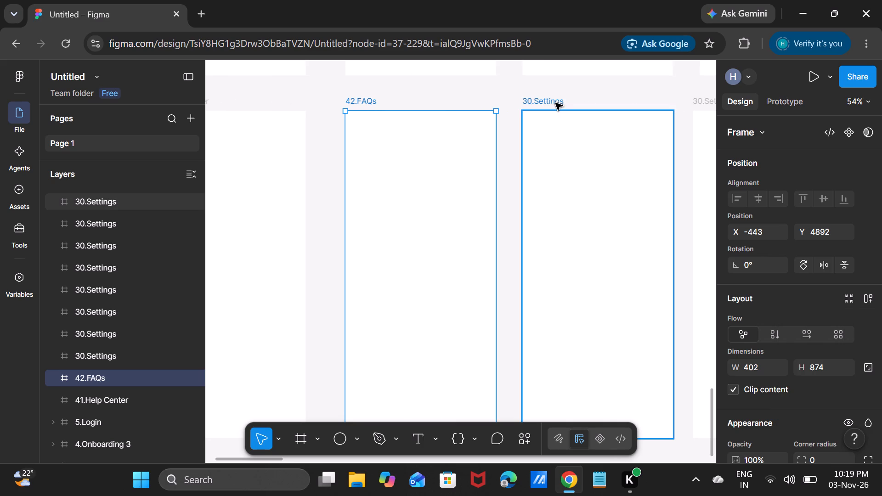
double_click(555, 103)
key(BackSpace)
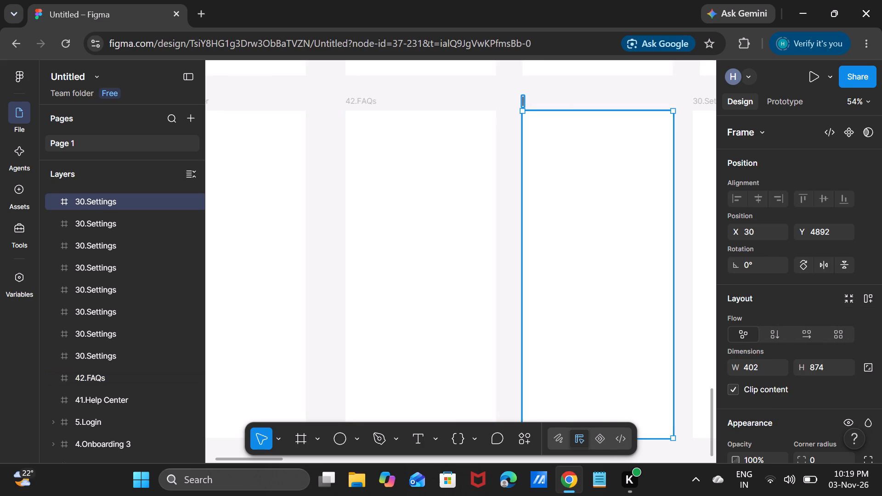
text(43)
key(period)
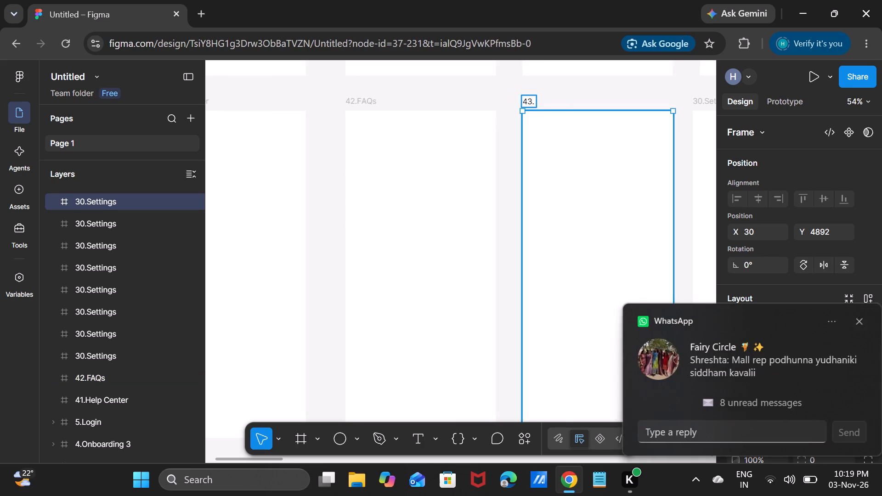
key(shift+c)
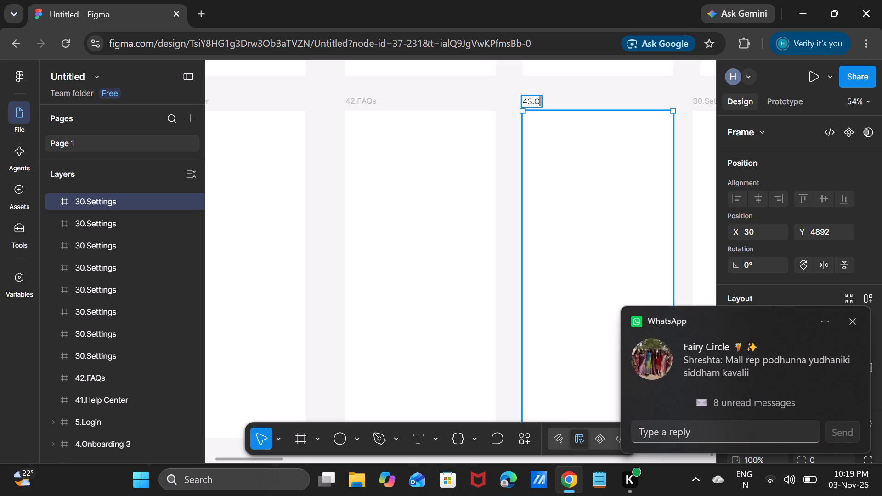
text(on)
Complete the name of the frame after 42.FAQs as 43.Contact Support.
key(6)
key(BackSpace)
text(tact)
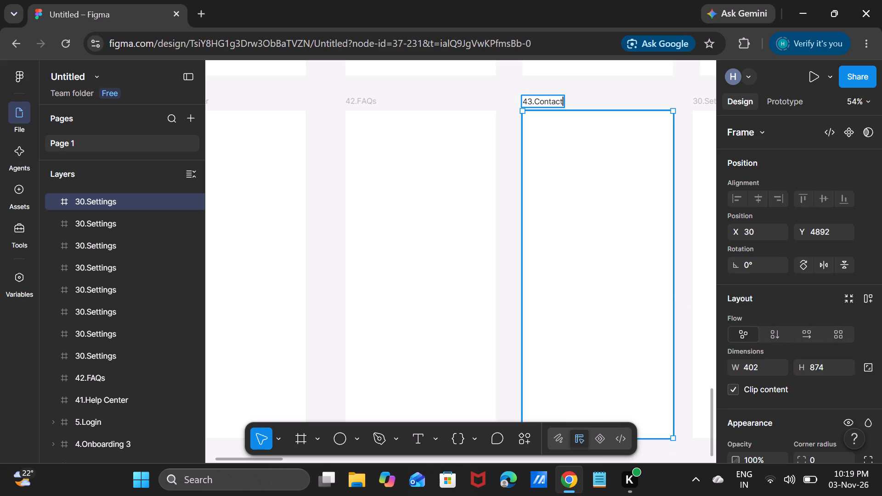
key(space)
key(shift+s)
text(upport)
key(Return)
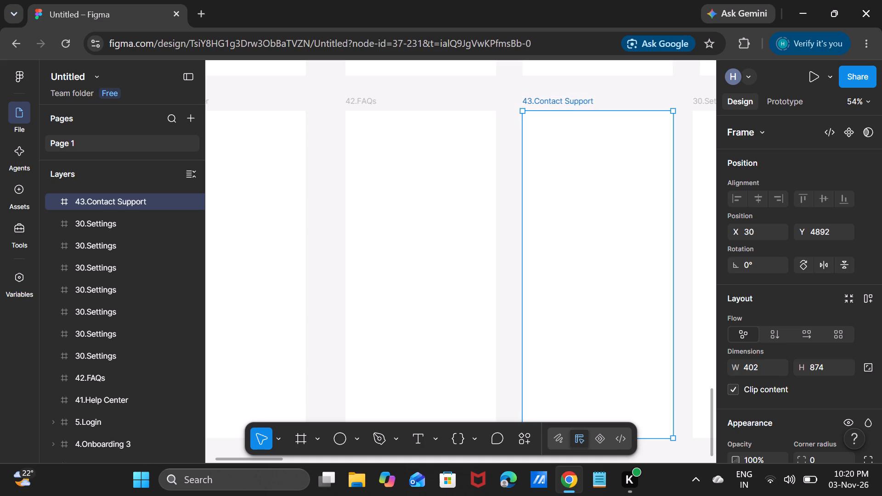
Rename the 30.Settings frame next to 43.Contact Support as 44.About Us.
scroll(612, 115, left, 3)
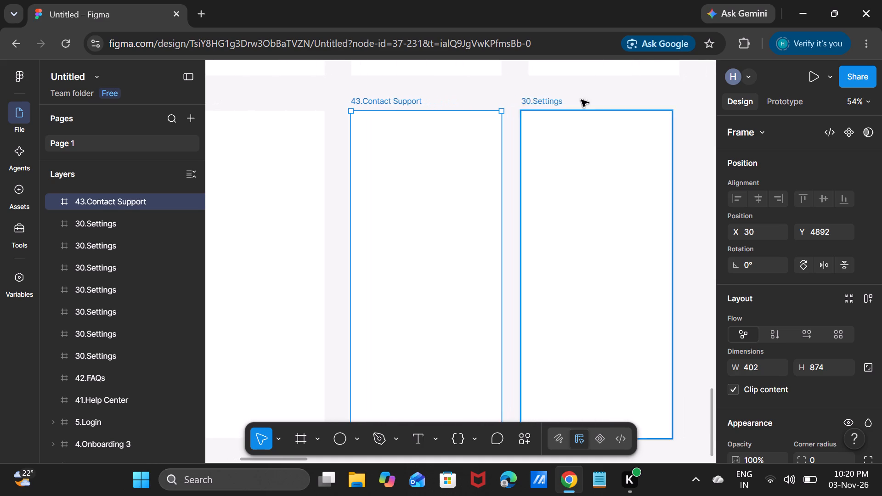
double_click(548, 103)
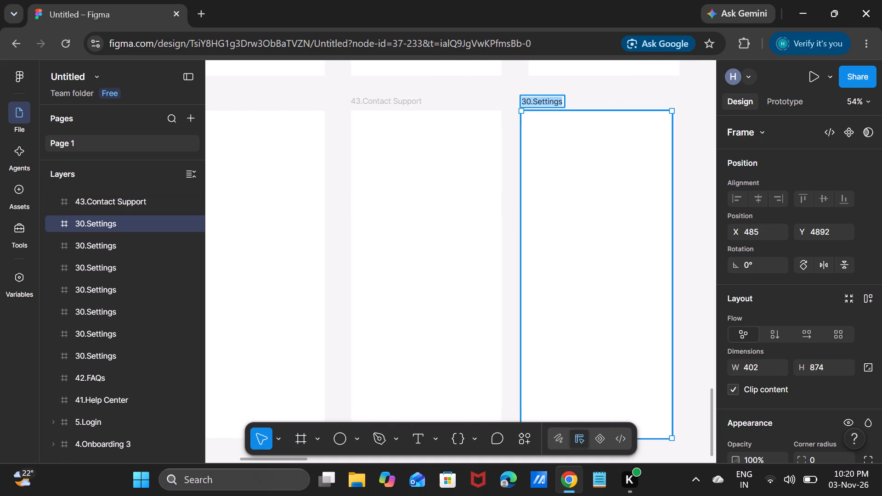
key(BackSpace)
text(44)
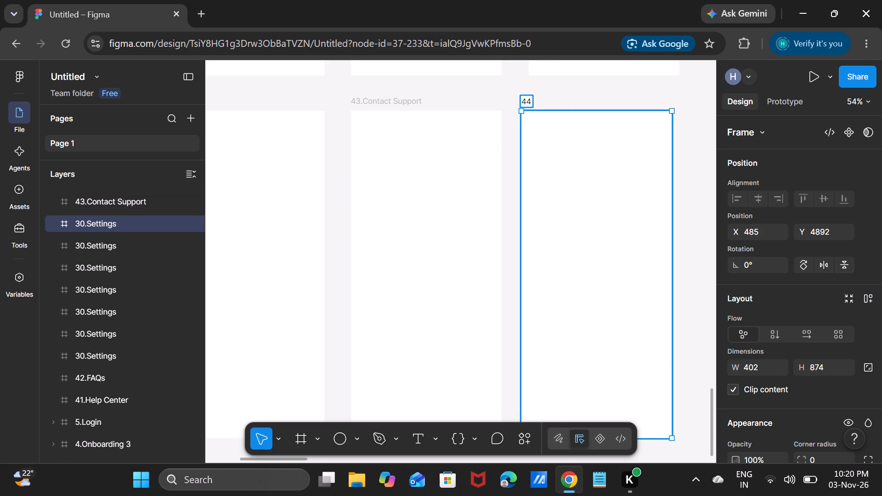
key(period)
key(shift+a)
text(bout)
key(space)
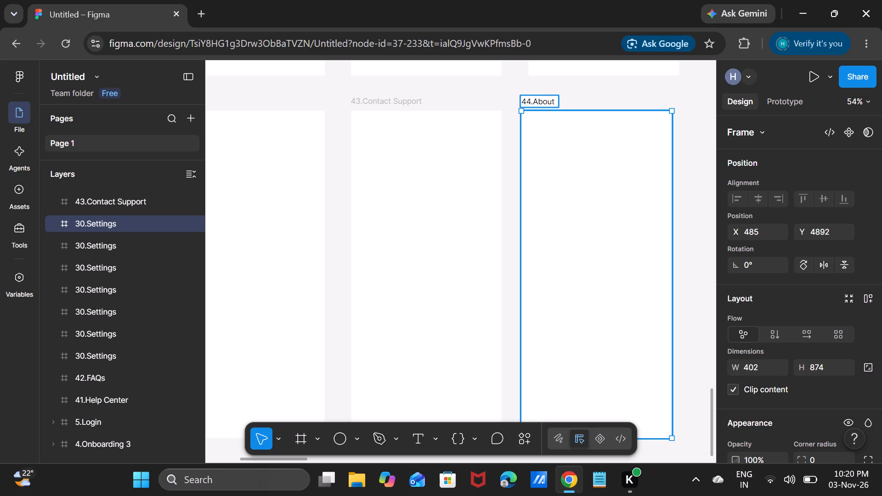
text(Us)
click(548, 103)
key(Return)
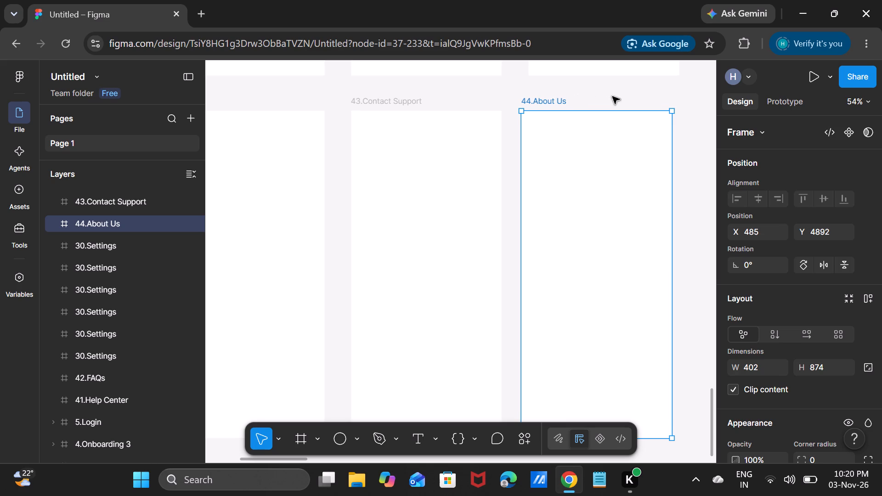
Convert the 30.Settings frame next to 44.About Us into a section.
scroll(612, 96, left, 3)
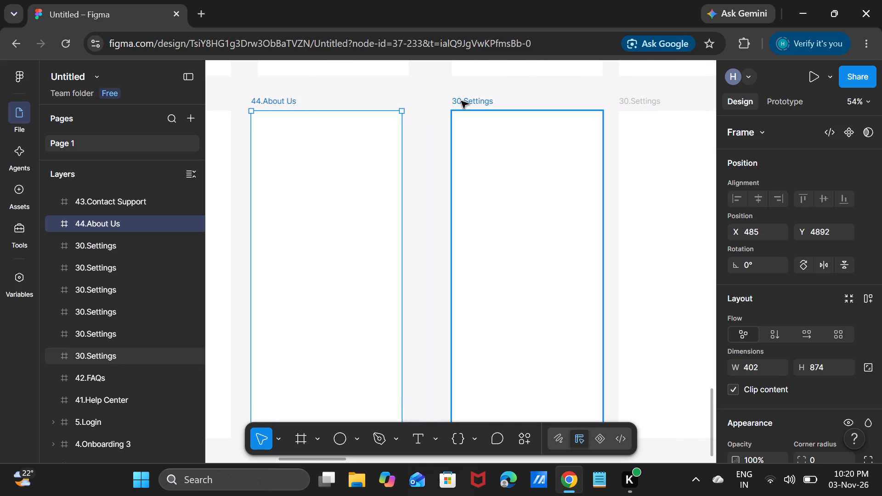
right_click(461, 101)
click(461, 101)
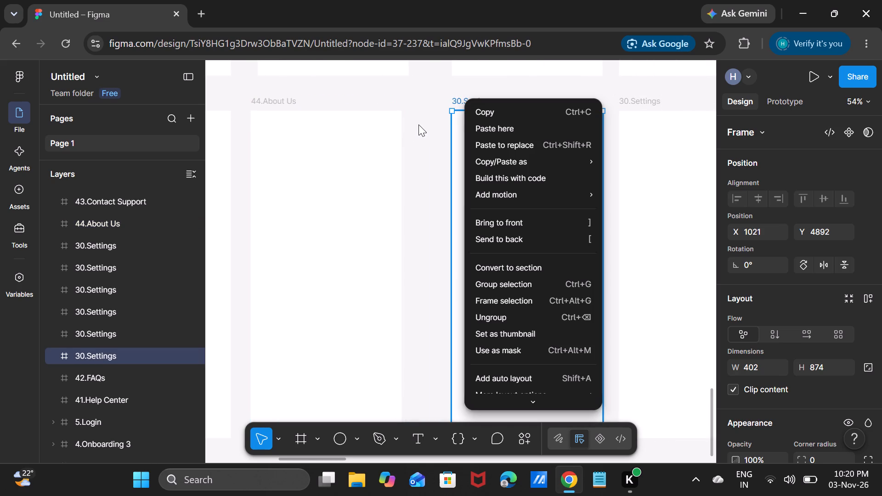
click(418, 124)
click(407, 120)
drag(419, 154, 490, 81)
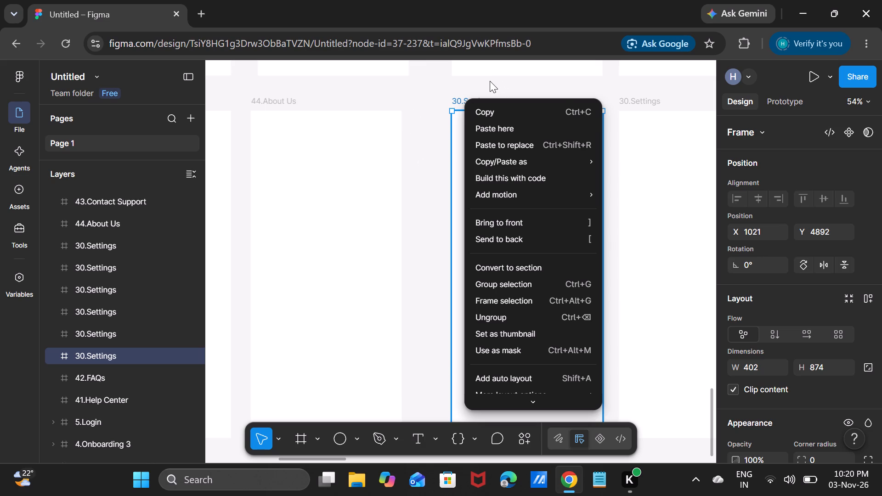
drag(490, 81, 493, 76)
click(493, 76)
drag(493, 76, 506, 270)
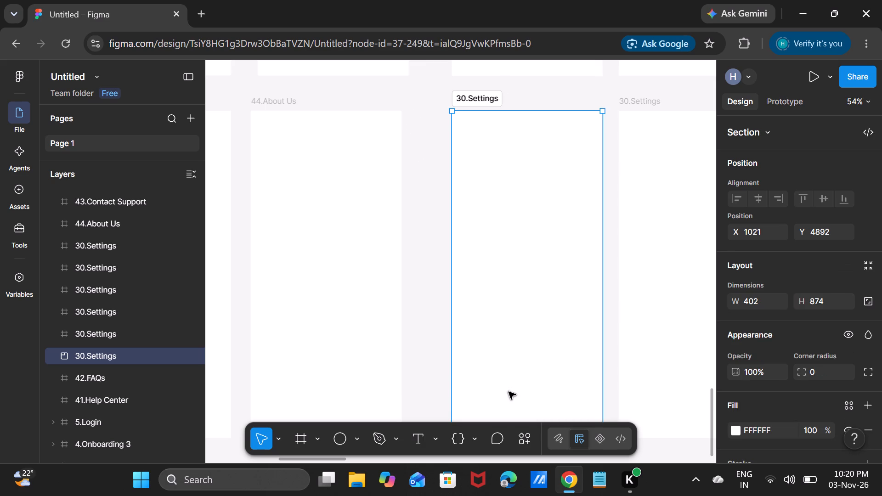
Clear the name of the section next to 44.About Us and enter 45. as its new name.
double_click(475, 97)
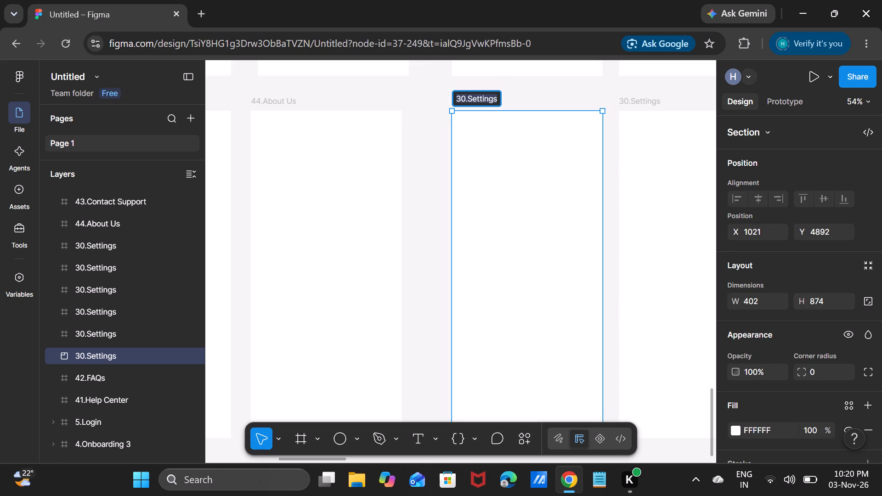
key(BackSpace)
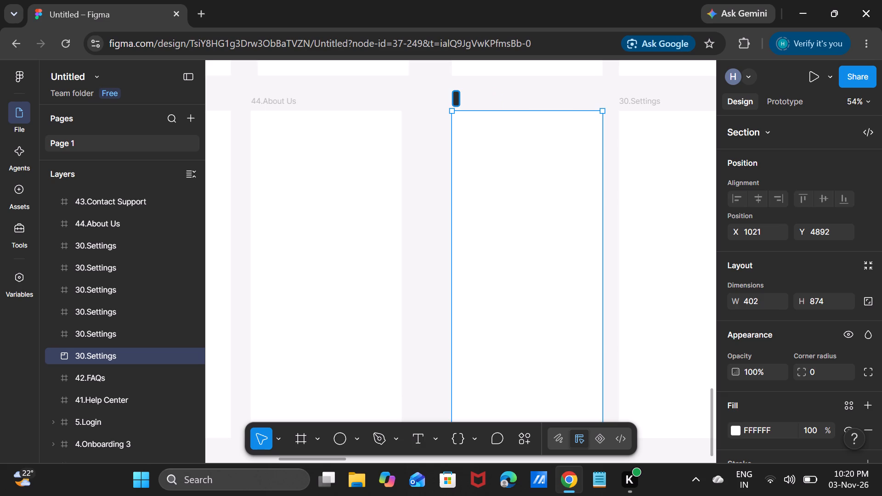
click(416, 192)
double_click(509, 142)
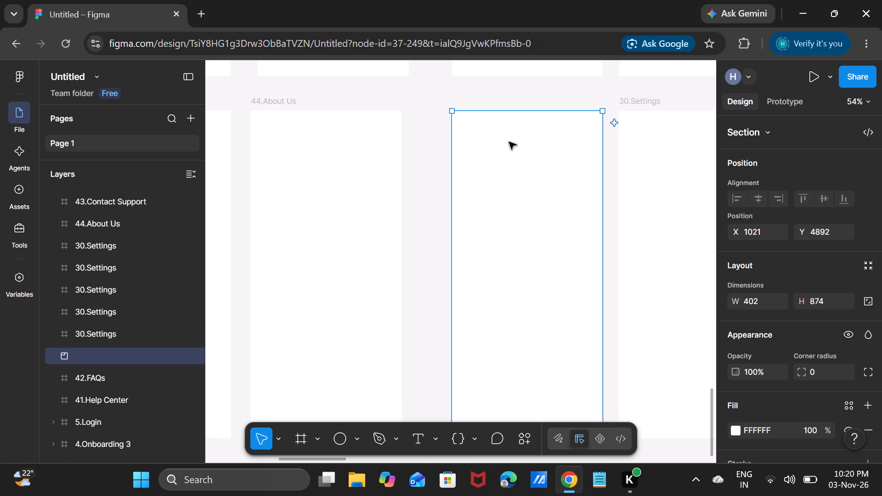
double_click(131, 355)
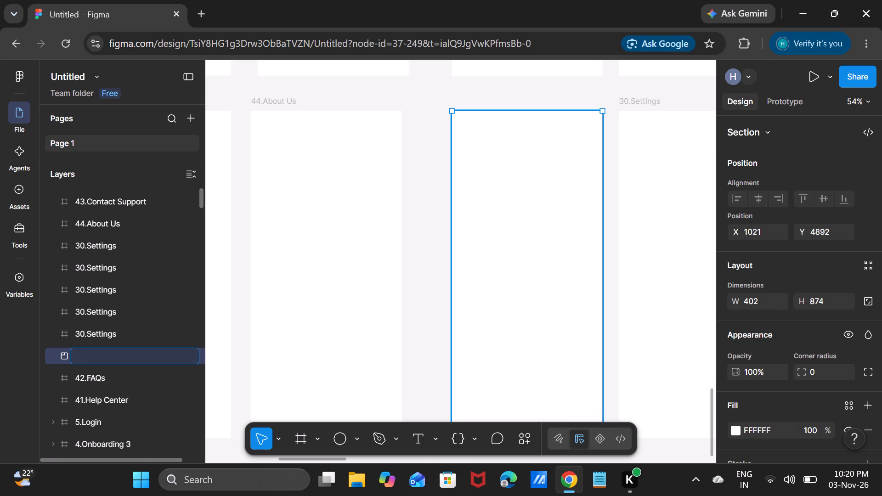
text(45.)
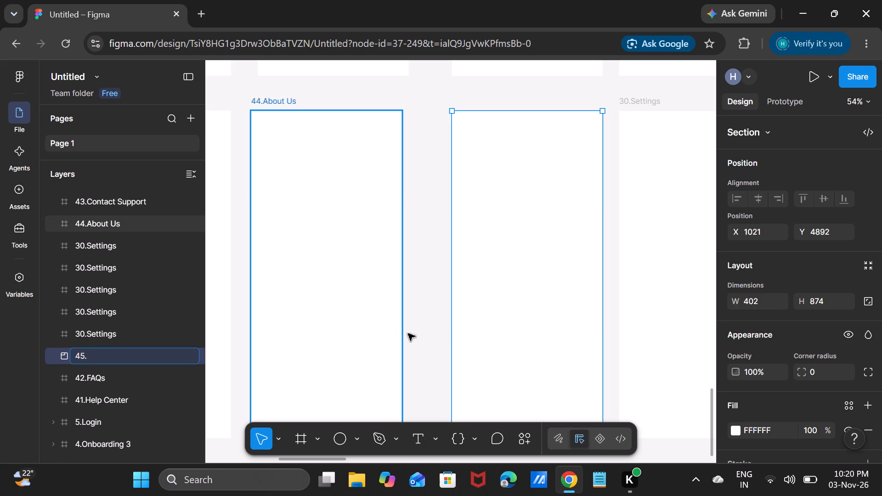
Delete the section named 45. next to the 44.About Us frame.
click(470, 339)
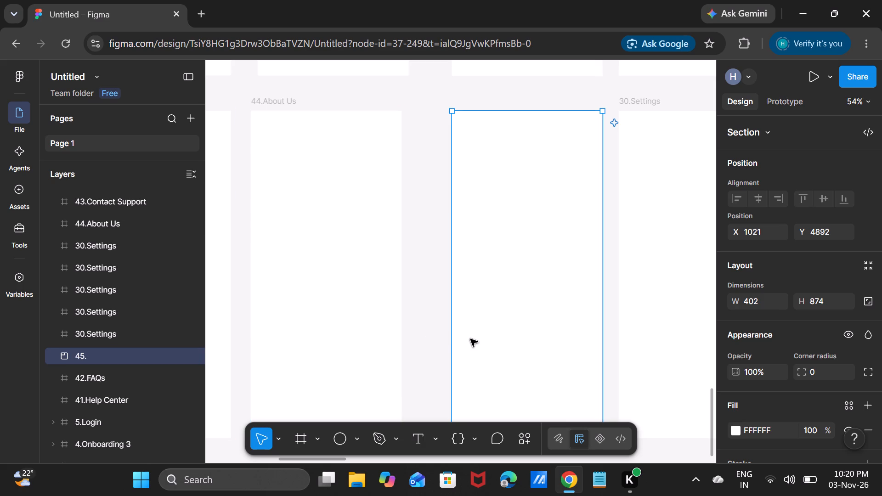
key(Delete)
Duplicate the 44.About Us frame and place the copy in the empty gap before the next 30.Settings frame, at X 1021, Y 4892.
click(339, 306)
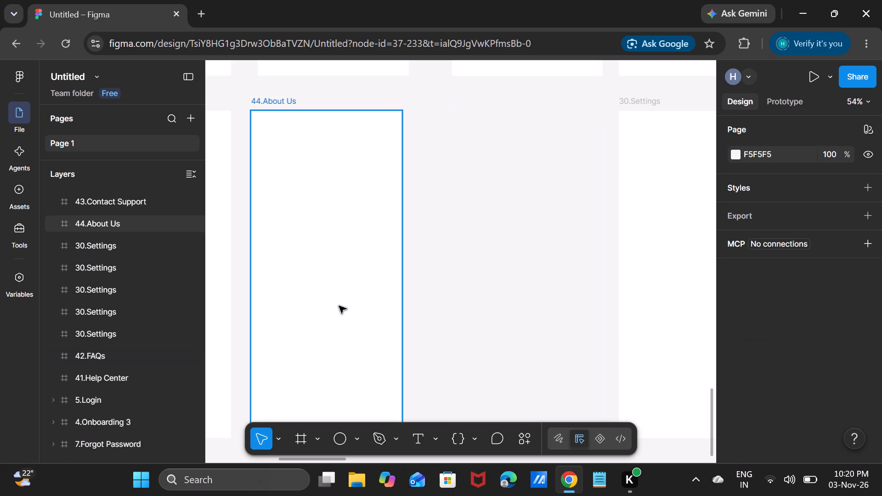
key(ctrl+c)
key(ctrl+v)
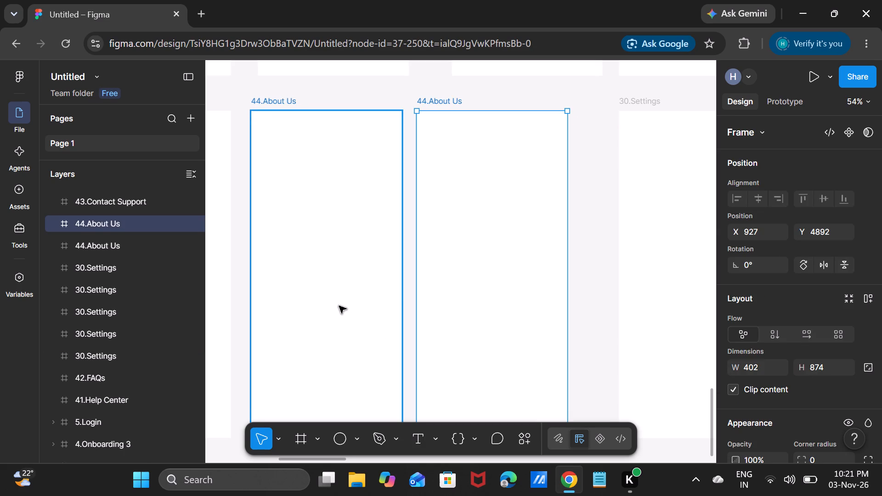
drag(433, 282, 435, 282)
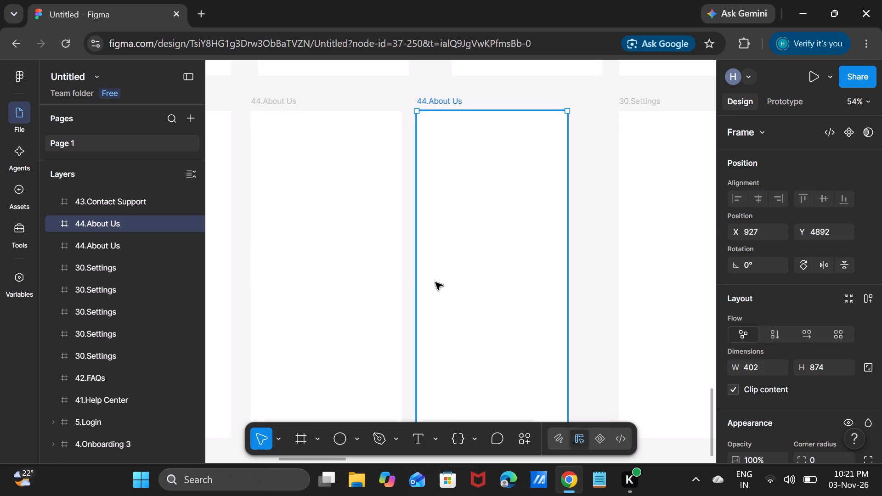
drag(435, 282, 472, 280)
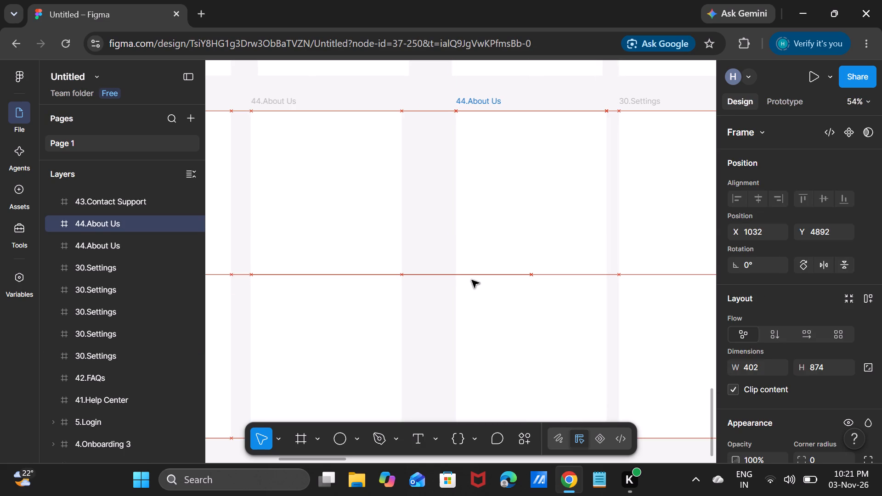
drag(472, 280, 468, 279)
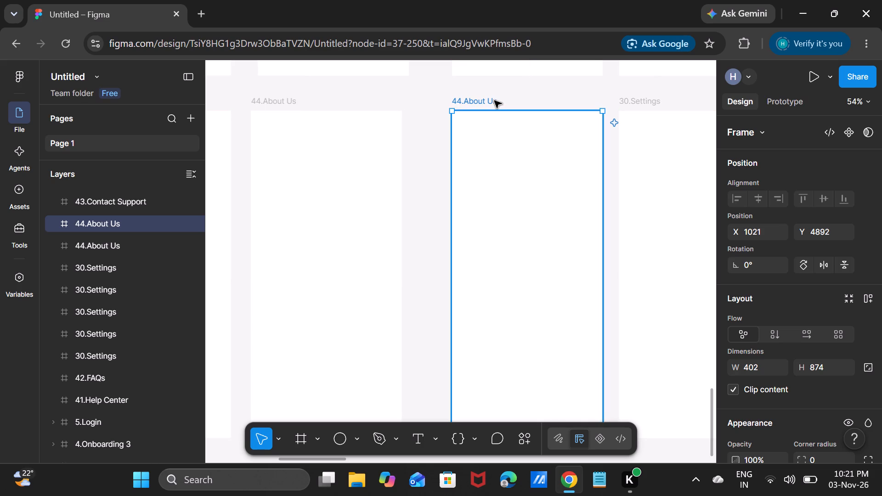
Rename the copied 44.About Us frame in the gap as 45.Terms & Conditions.
double_click(494, 101)
key(BackSpace)
key(BackSpace)
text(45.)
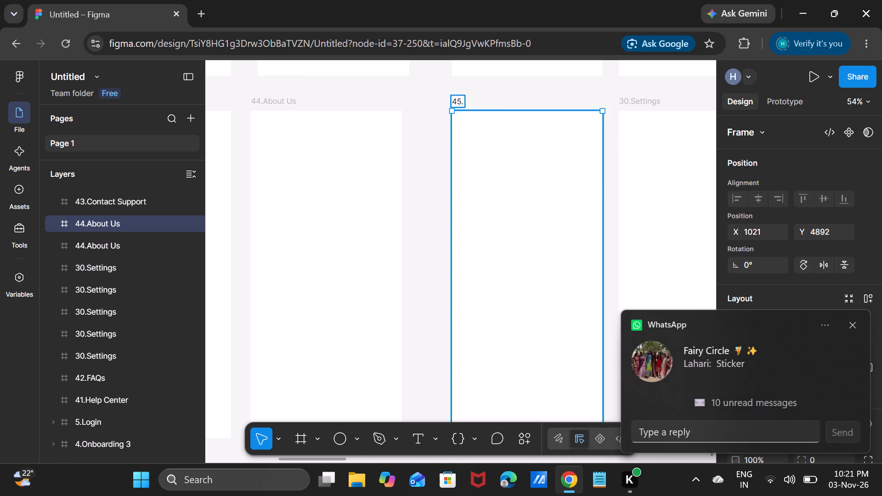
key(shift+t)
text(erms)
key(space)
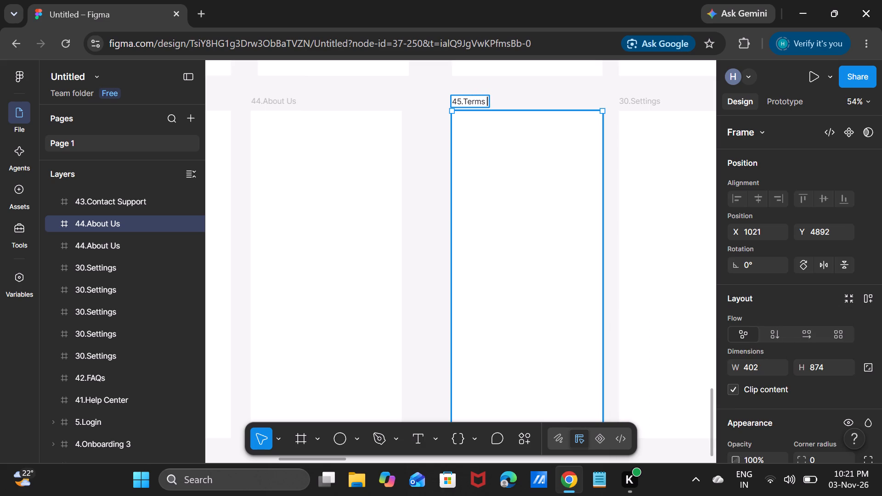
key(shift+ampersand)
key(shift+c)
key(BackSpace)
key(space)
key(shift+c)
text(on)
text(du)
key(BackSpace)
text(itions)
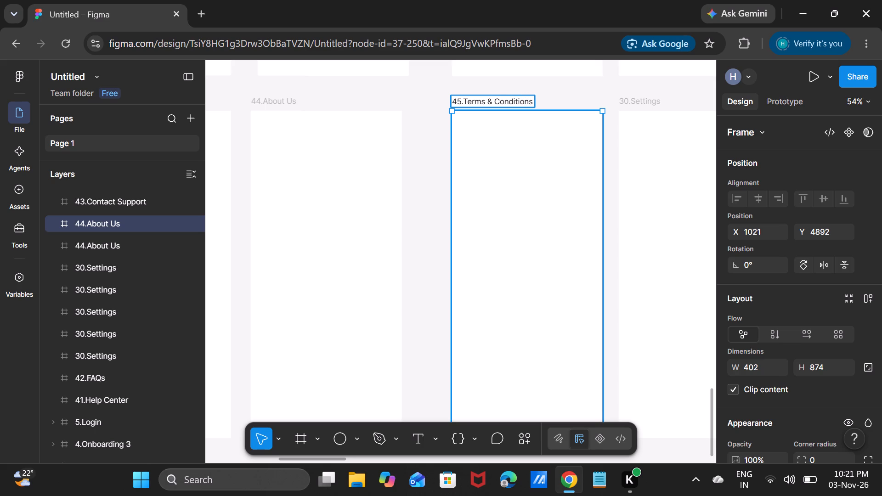
Delete the 30.Settings frame directly after 45.Terms & Conditions.
scroll(632, 127, left, 1)
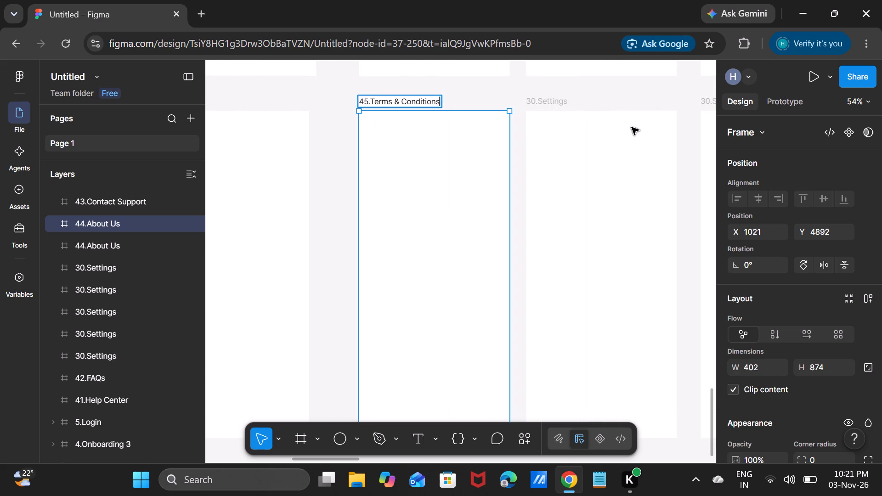
double_click(551, 96)
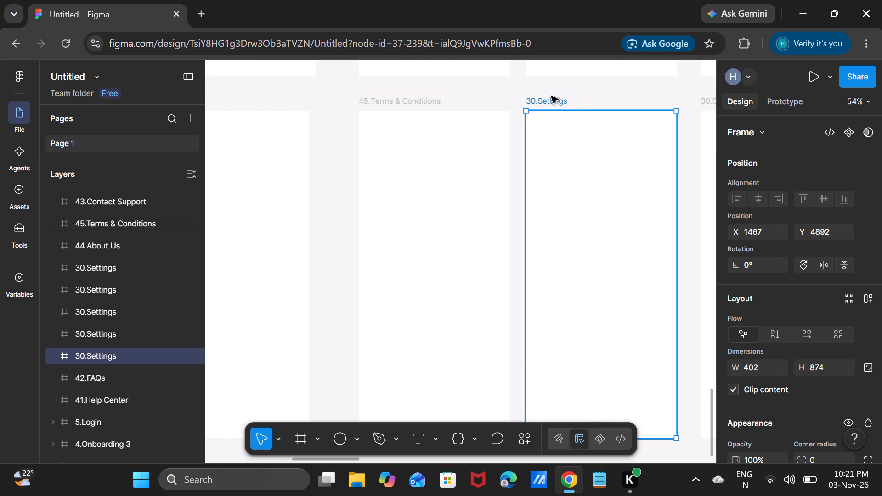
key(BackSpace)
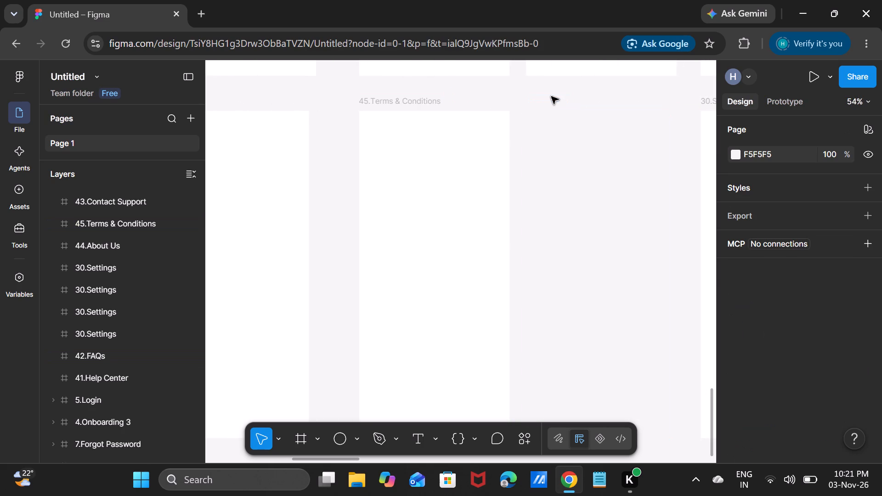
Move the 45.Terms & Conditions frame to X 1006, Y 4892.
click(395, 208)
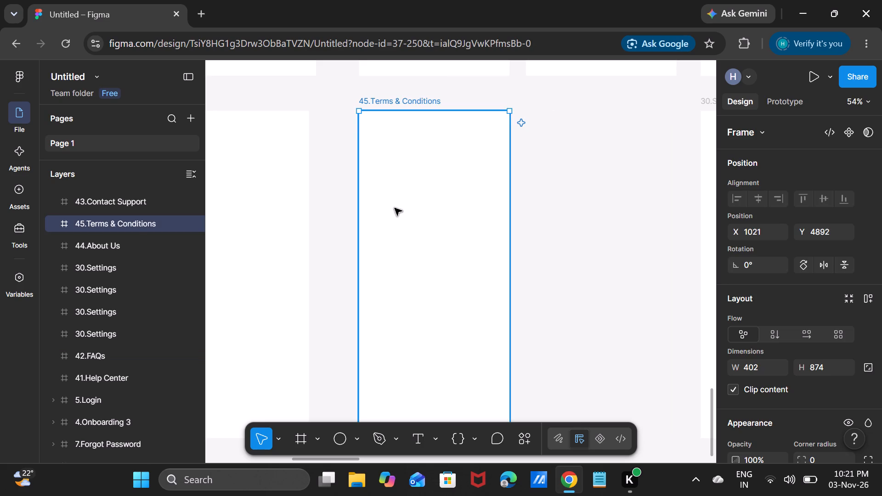
key(ctrl+c)
key(v)
drag(423, 212, 548, 242)
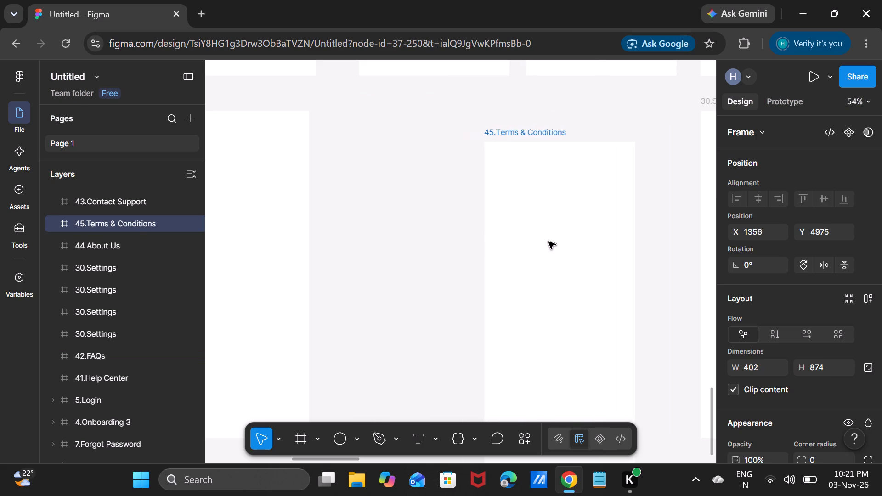
drag(548, 242, 419, 222)
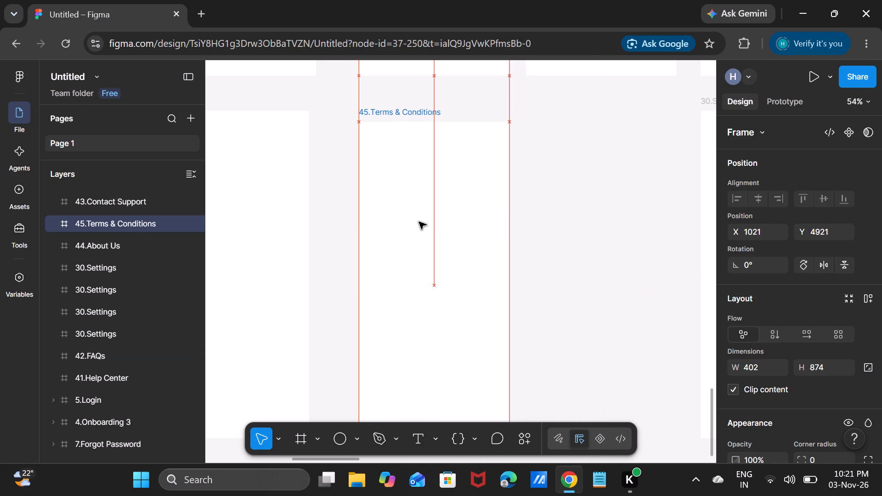
drag(419, 222, 417, 212)
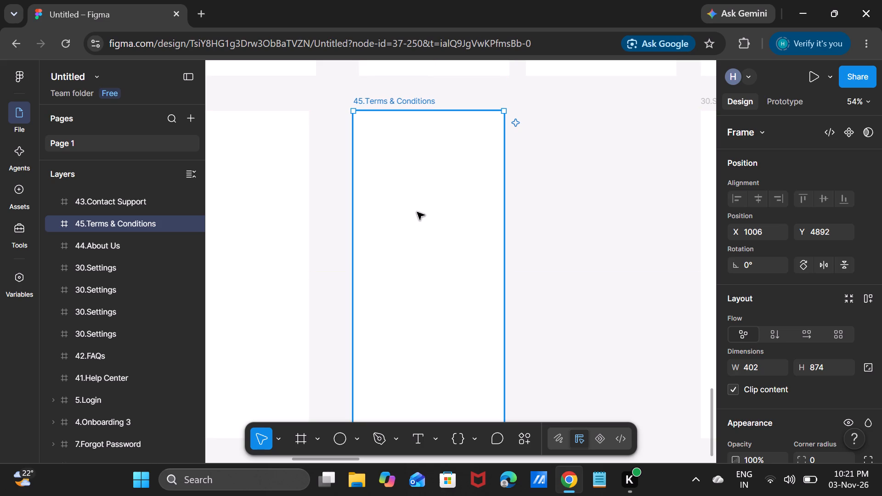
Copy and paste the 45.Terms & Conditions frame so the duplicate sits beside it at X 1448, Y 4892.
key(ctrl+c)
key(ctrl+v)
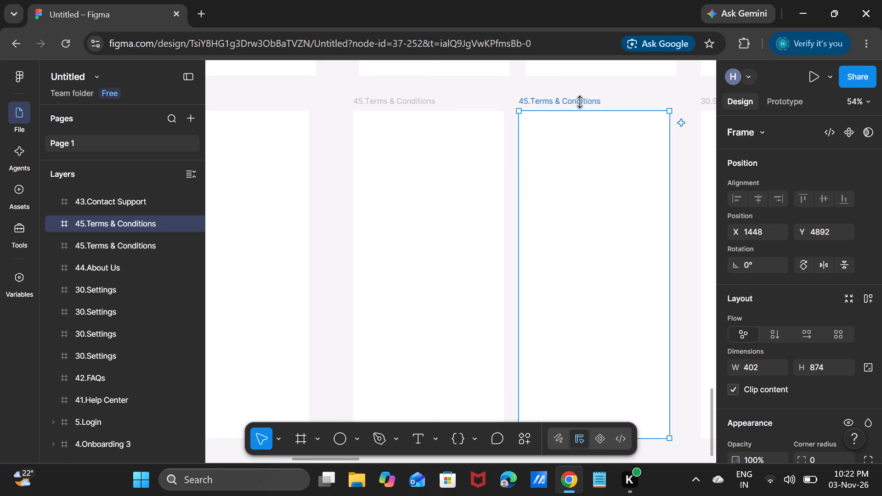
Rename the duplicated 45.Terms & Conditions frame as 46.Privacy Policy.
double_click(580, 100)
key(Delete)
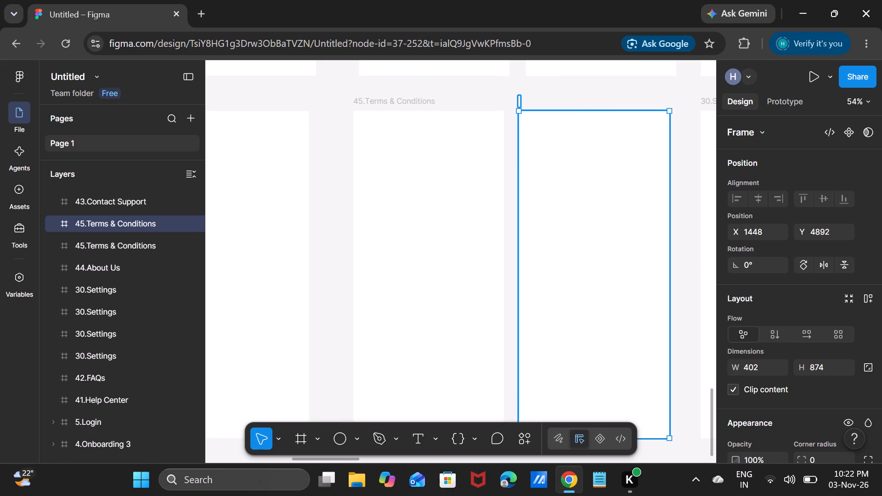
text(46.)
text(Privacy PO)
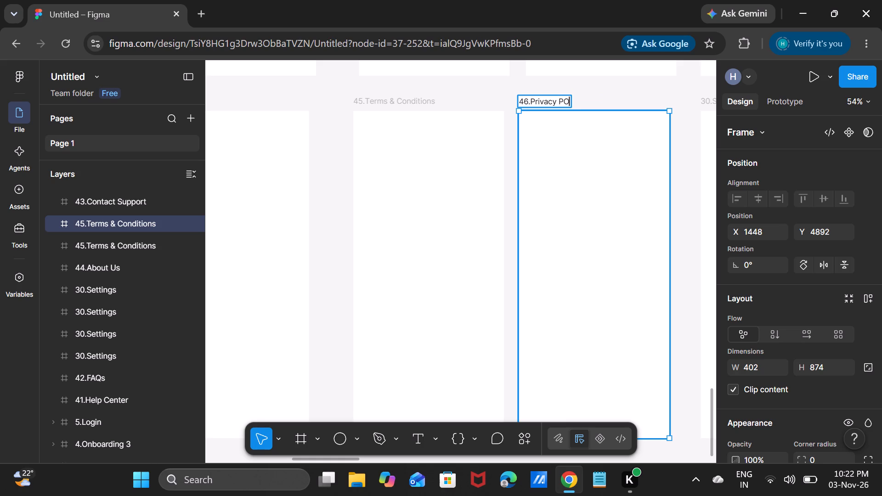
key(BackSpace)
text(ol)
text(icy)
key(Return)
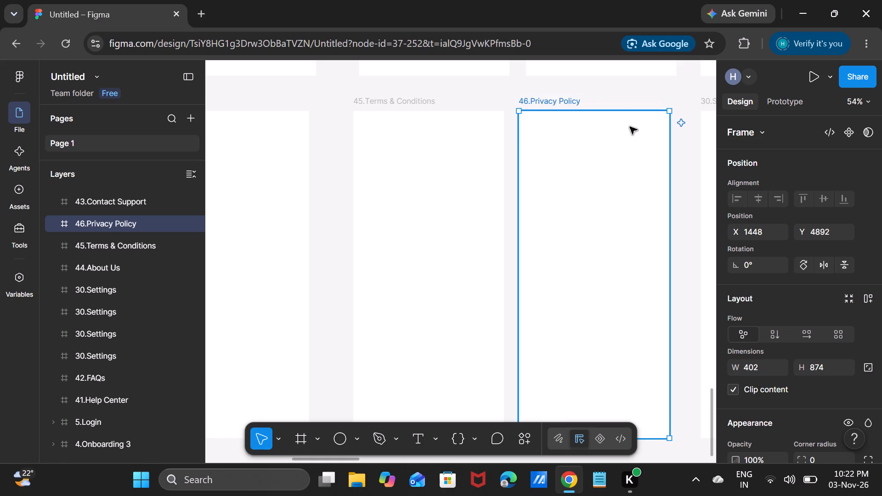
Move the 46.Privacy Policy frame along the row to X 1467, Y 4892.
drag(622, 141, 628, 140)
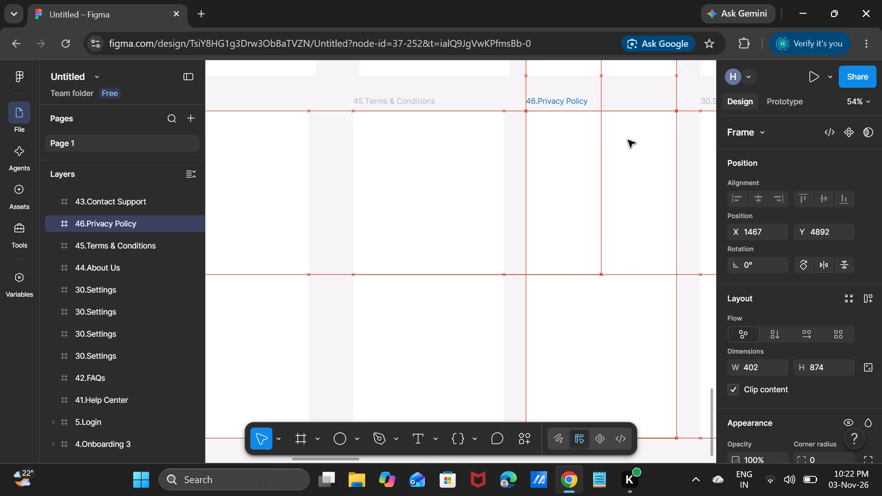
drag(628, 140, 628, 139)
Rename the 30.Settings frame directly after 46.Privacy Policy in the row as 47.Language.
scroll(628, 139, left, 2)
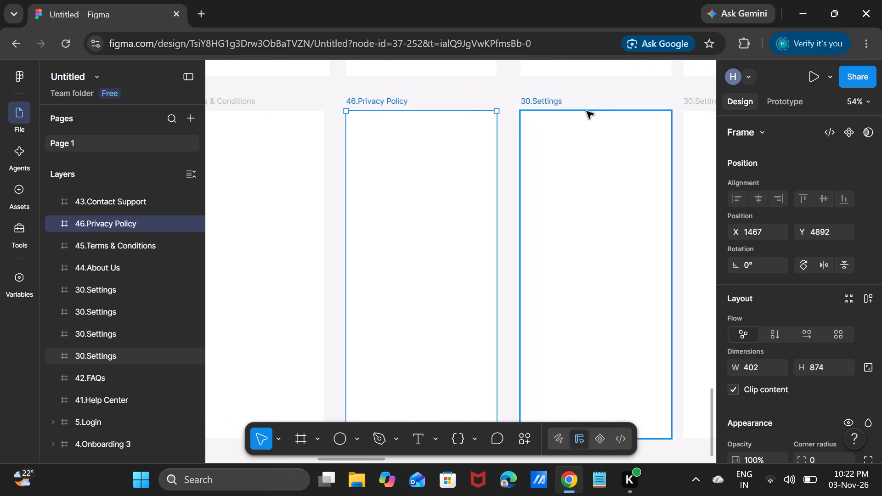
double_click(546, 94)
key(BackSpace)
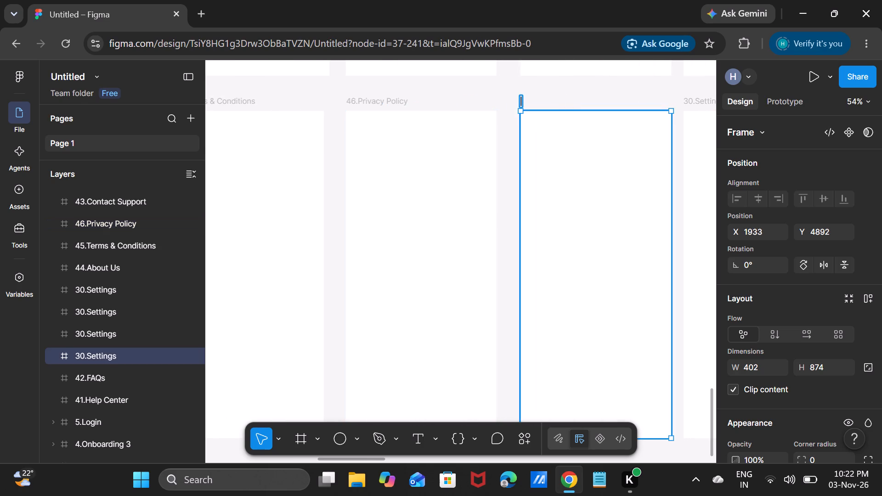
text(37)
key(BackSpace)
key(BackSpace)
text(47.)
key(shift+l)
text(ang)
text(uage)
key(Return)
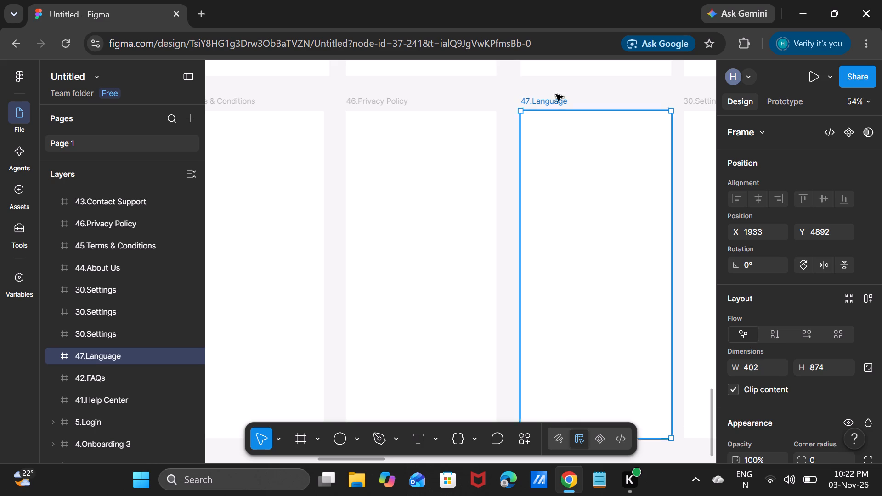
Rename the 30.Settings frame directly after 47.Language in the row as 48.Dark Mode.
scroll(575, 112, left, 2)
double_click(568, 95)
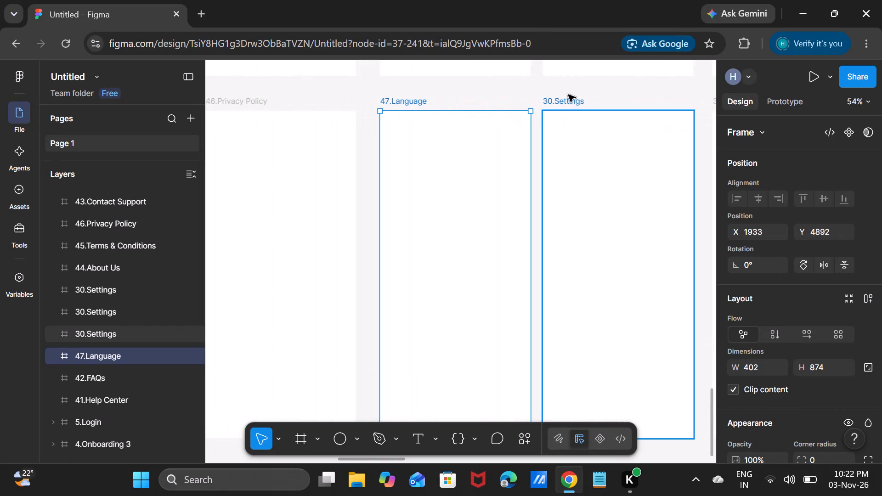
key(BackSpace)
text(48.)
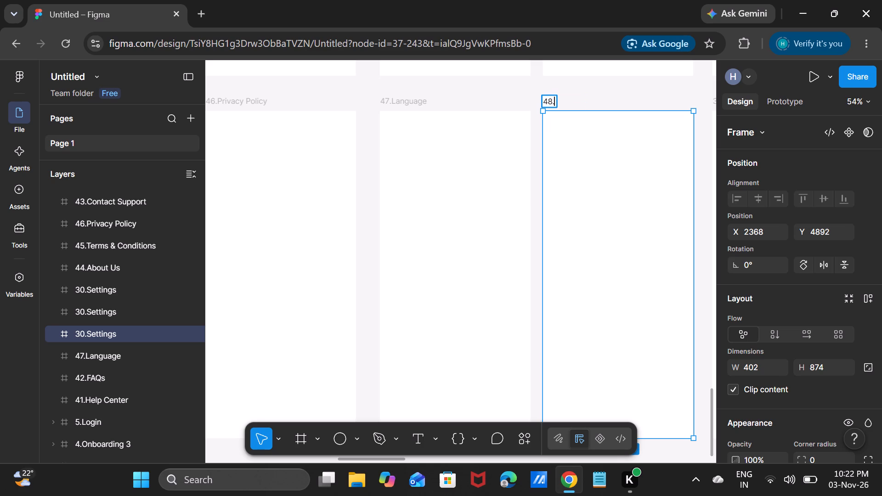
text(Dar)
text(k MO)
key(BackSpace)
text(ode)
key(Return)
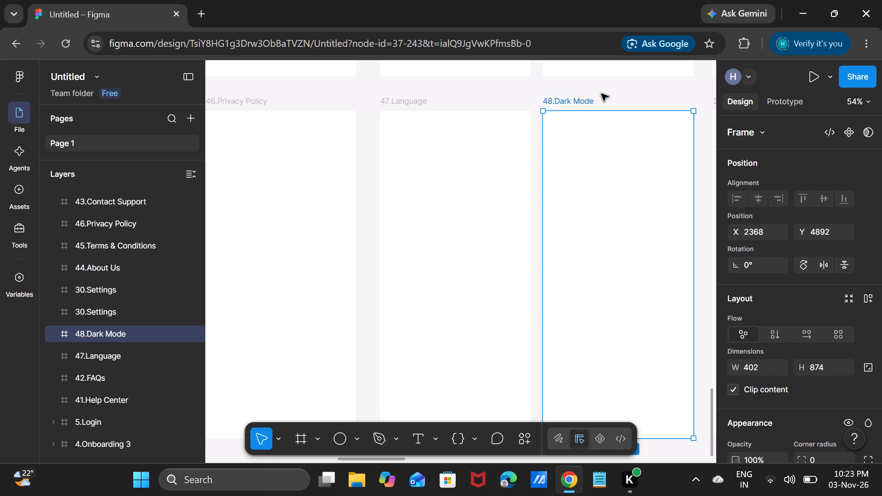
Rename the 30.Settings frame directly after 48.Dark Mode in the row as 49.Logout.
scroll(615, 155, left, 3)
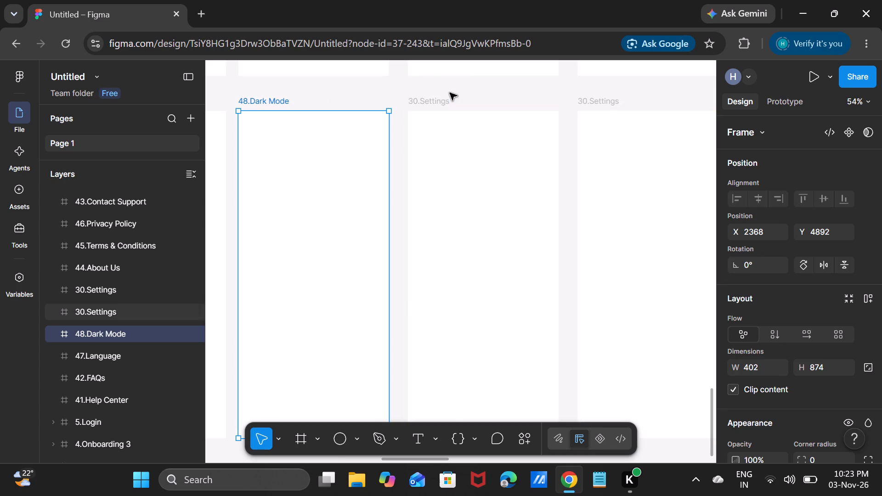
double_click(449, 101)
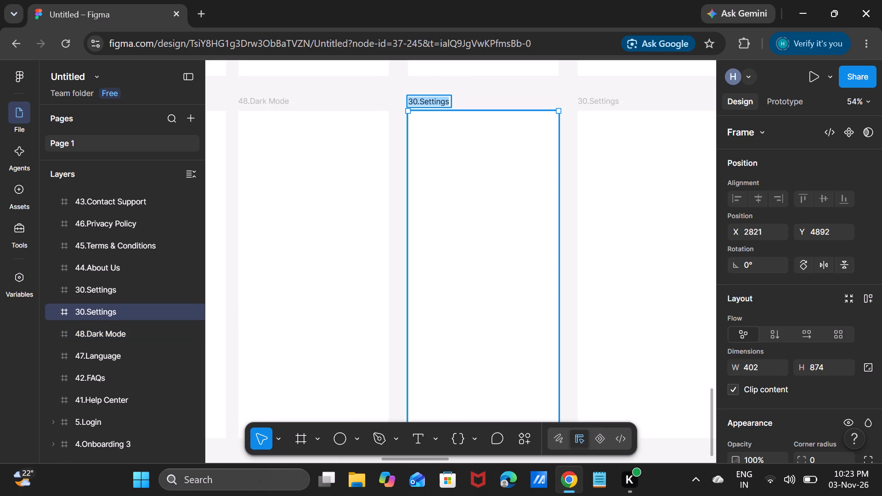
key(Delete)
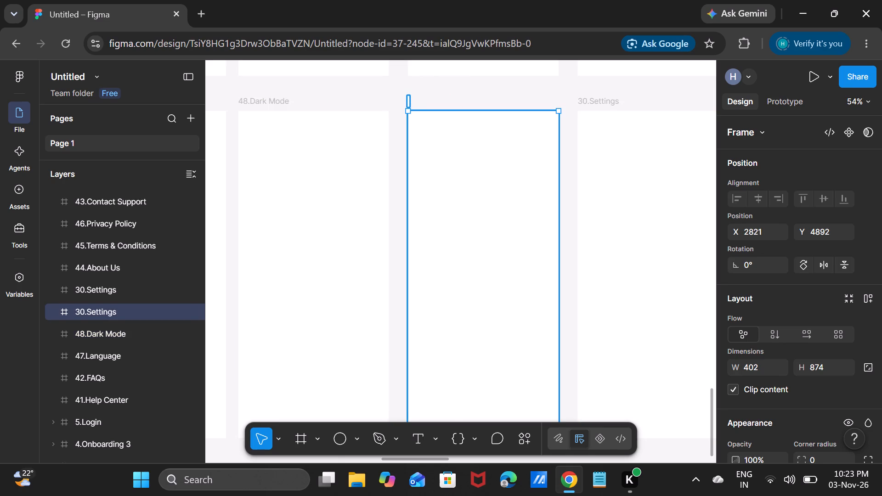
text(48)
key(BackSpace)
key(9)
key(period)
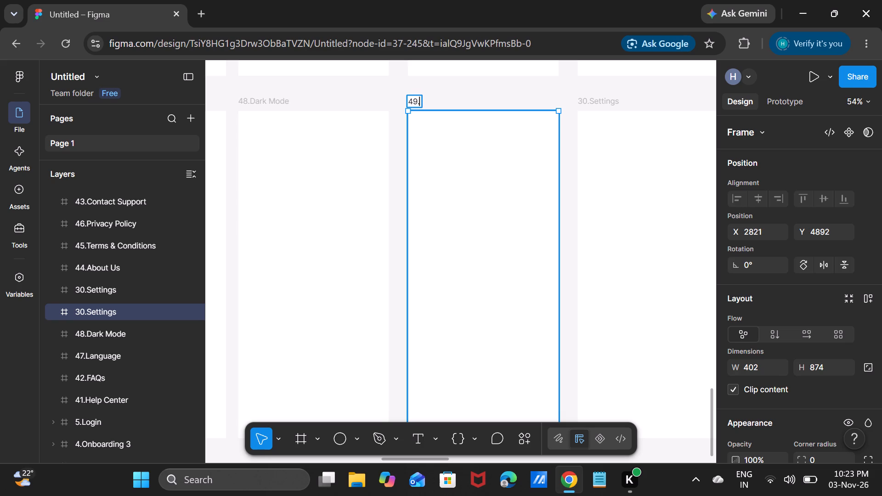
text(LO)
key(BackSpace)
key(o)
text(gout)
key(Return)
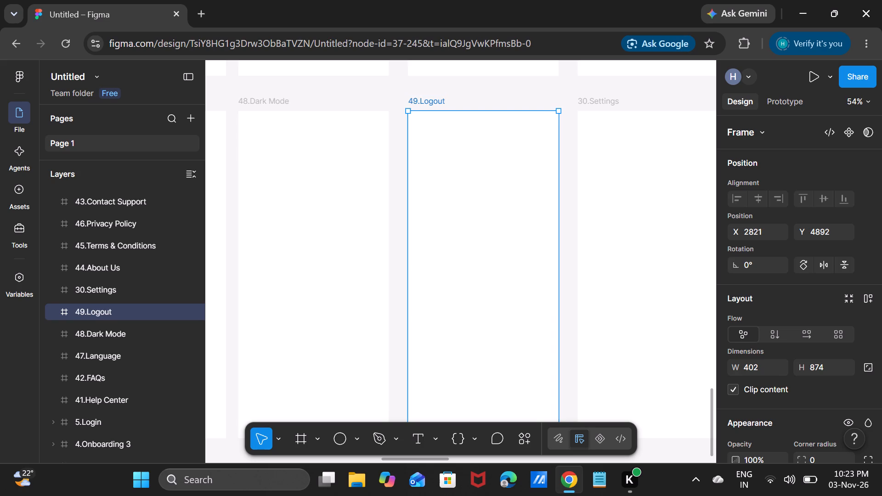
Rename the remaining 30.Settings frame beside 49.Logout as 50.Empty State.
double_click(611, 98)
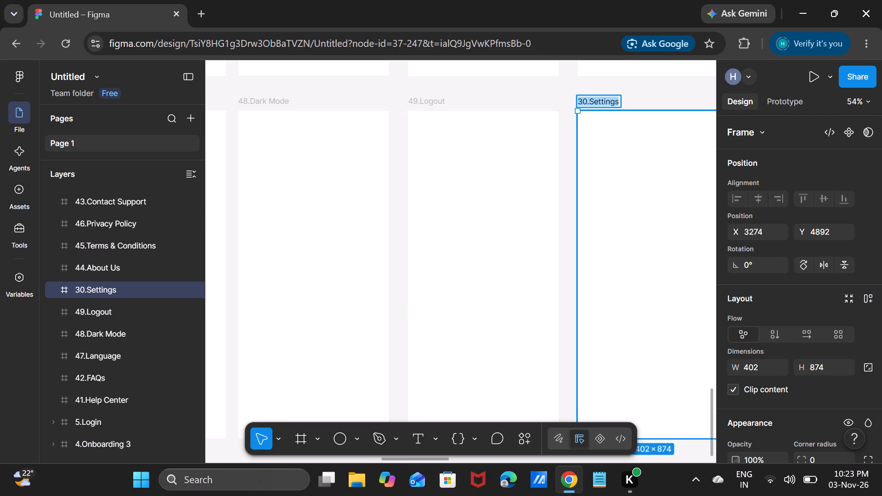
key(Delete)
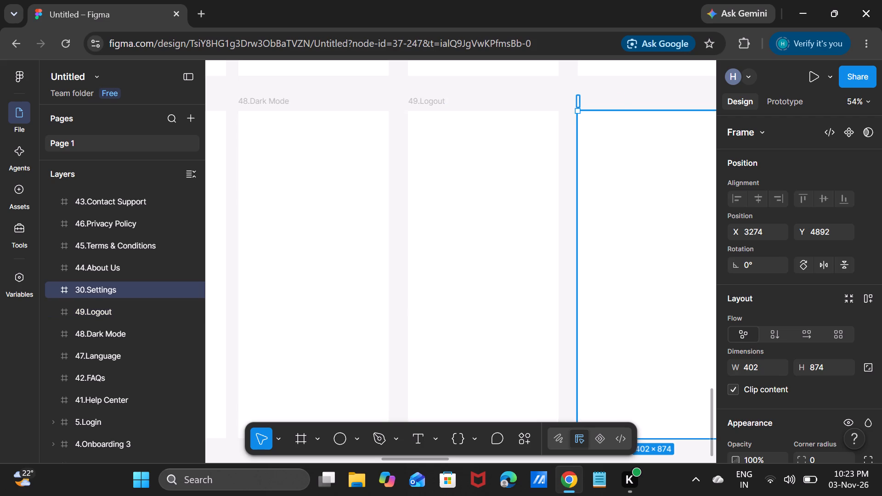
text(50.)
key(shift+e)
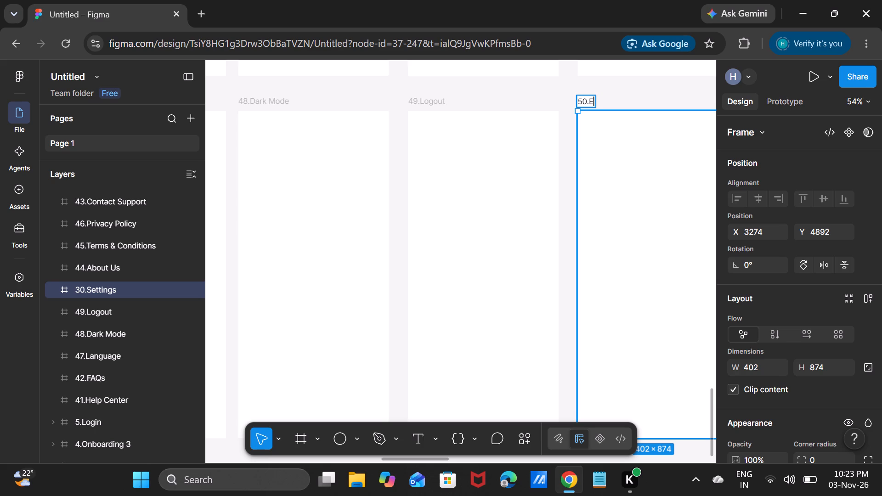
text(mpty)
key(space)
text(State)
key(Return)
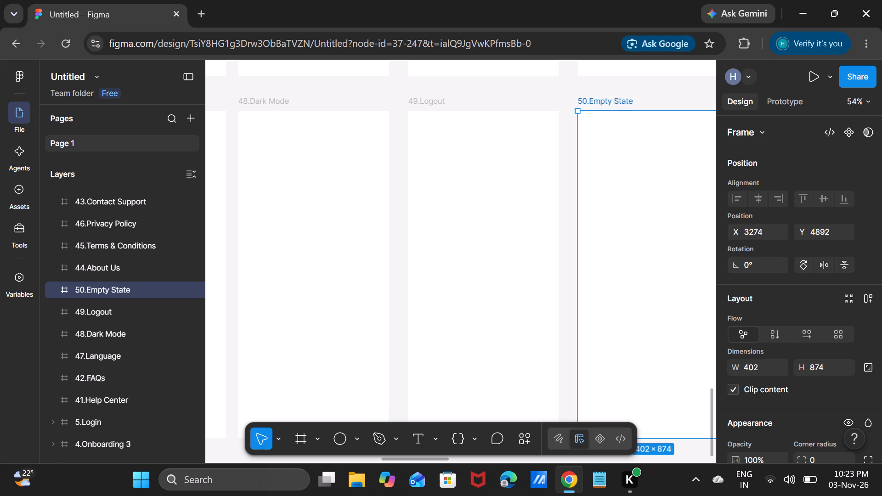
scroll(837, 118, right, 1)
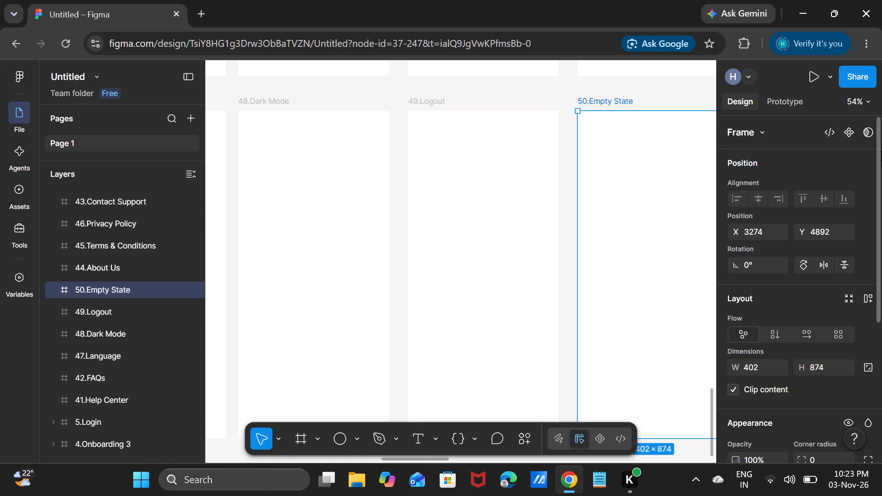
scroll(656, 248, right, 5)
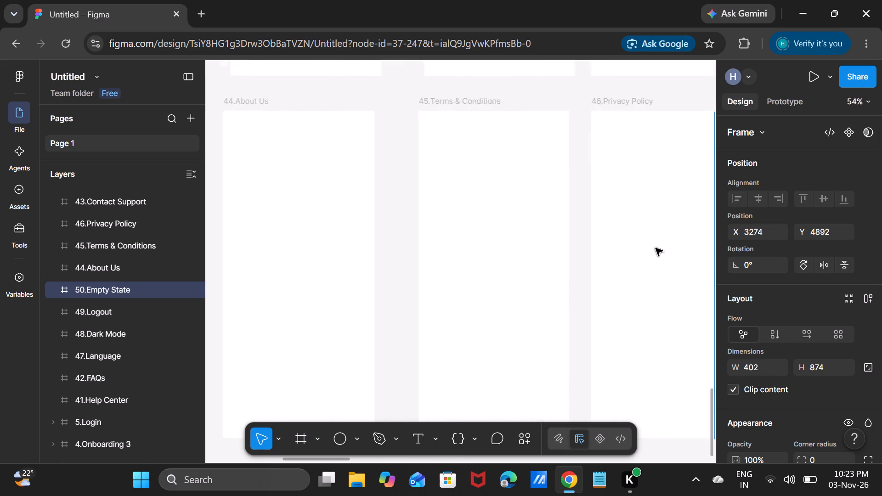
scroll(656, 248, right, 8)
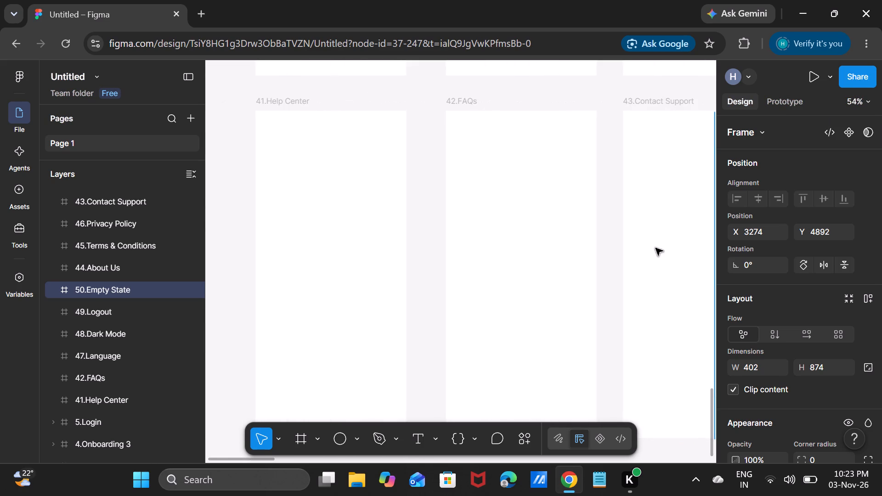
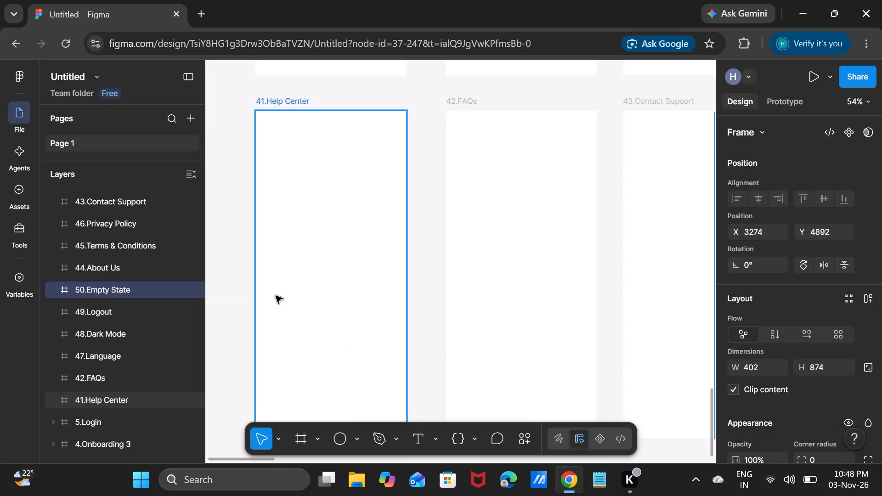
Draw a thin rectangle about 190 × 13 near the top of the 41.Help Center frame, inset from its left edge.
click(276, 296)
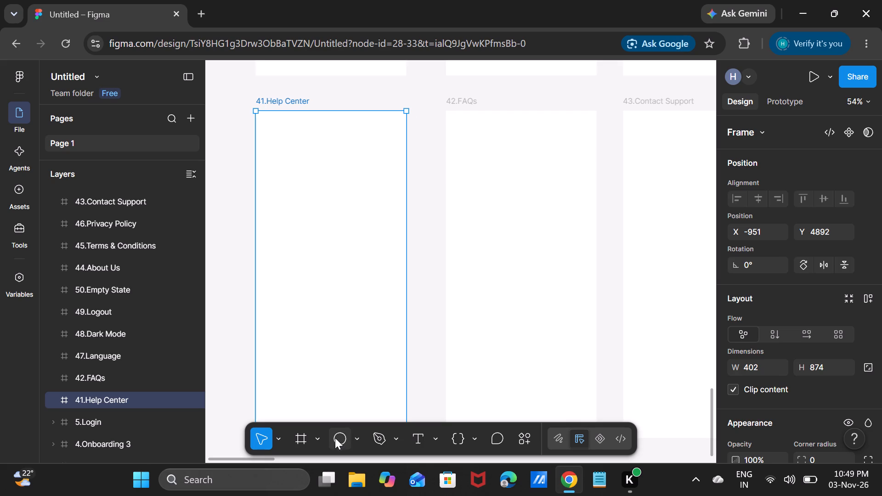
click(358, 434)
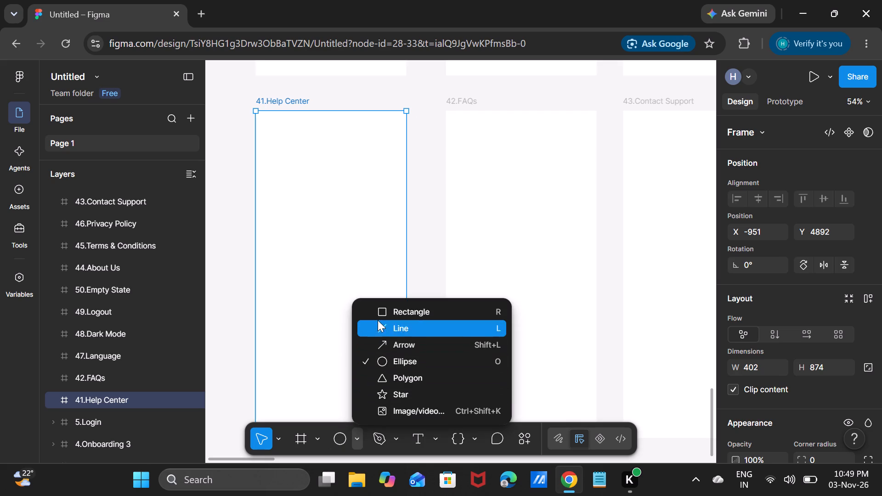
click(384, 308)
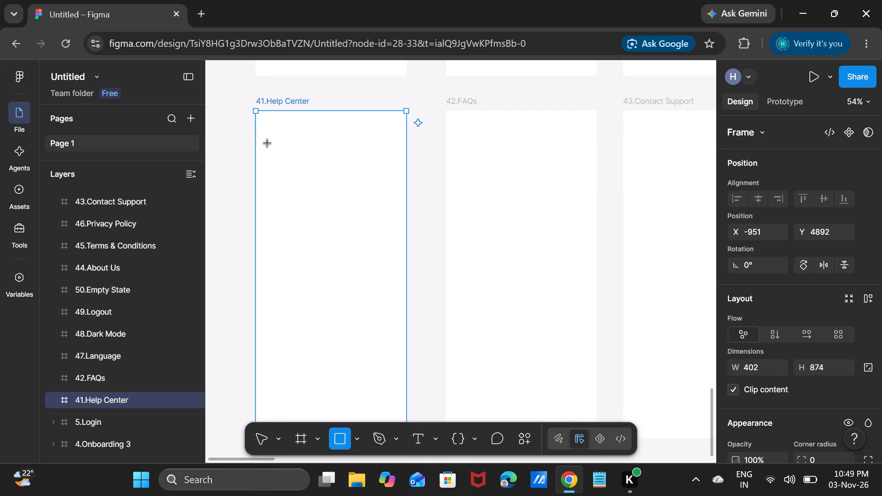
drag(267, 143, 342, 148)
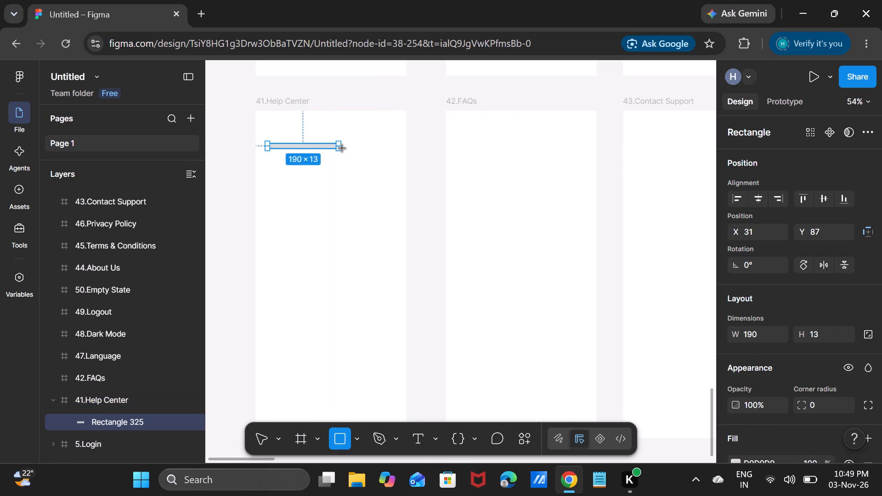
Finish drawing a thin heading bar about 278 × 13 near the top of the 41.Help Center frame.
drag(342, 148, 371, 148)
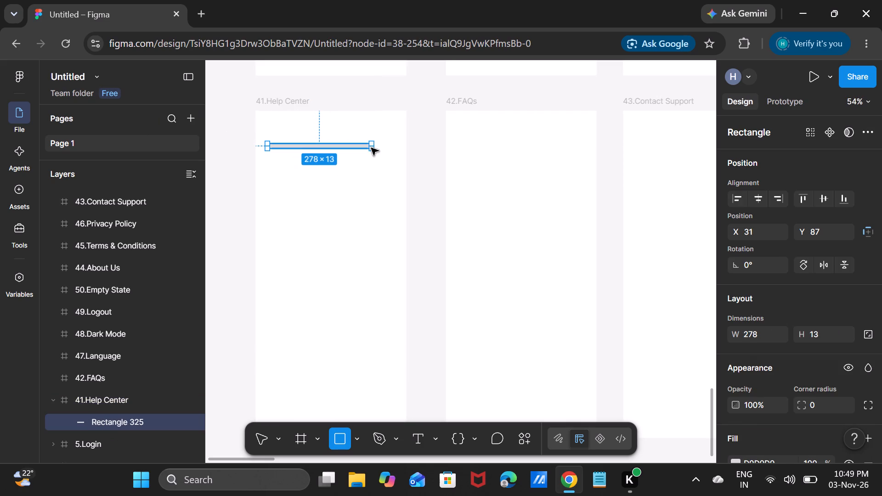
click(340, 219)
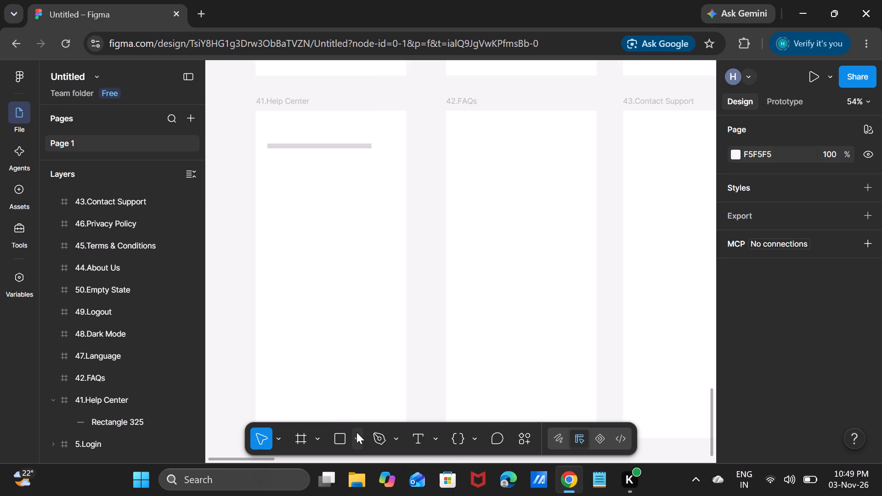
Draw an ellipse about 62 × 59 below the heading bar, near the left side of the 41.Help Center frame.
click(357, 434)
click(370, 364)
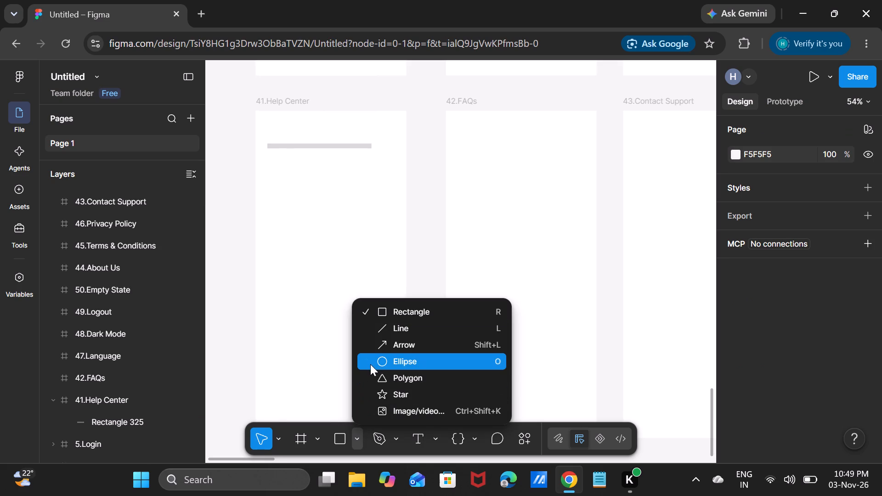
drag(276, 180, 298, 201)
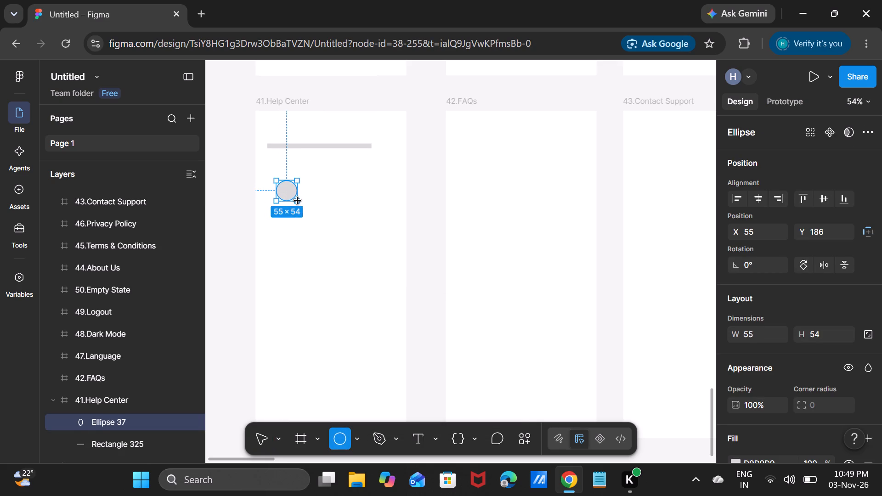
drag(298, 201, 300, 203)
click(290, 234)
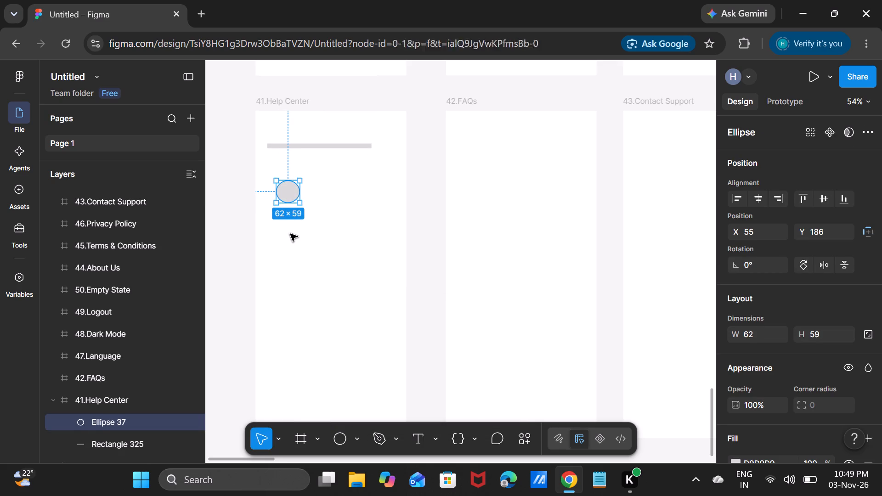
Duplicate the ellipse three times and stack the copies below it in a vertical column, at about Y 331, 466 and 583.
click(283, 189)
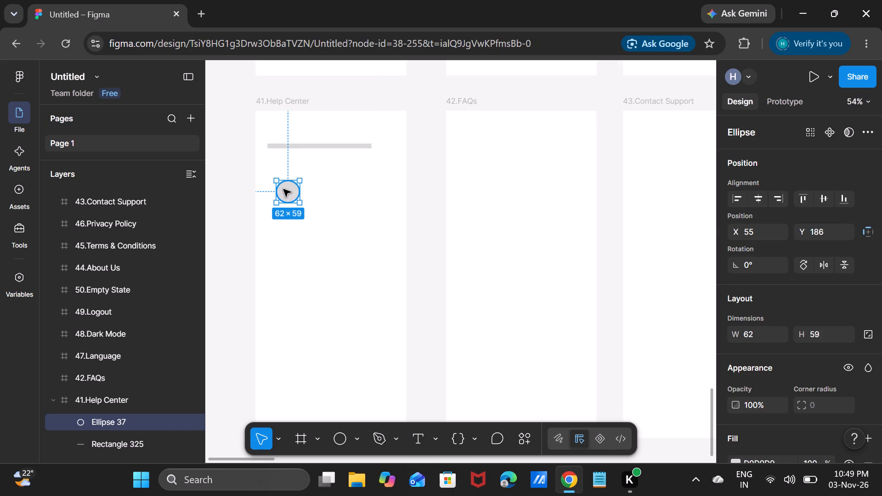
key(ctrl+c)
key(ctrl+v)
drag(283, 189, 285, 246)
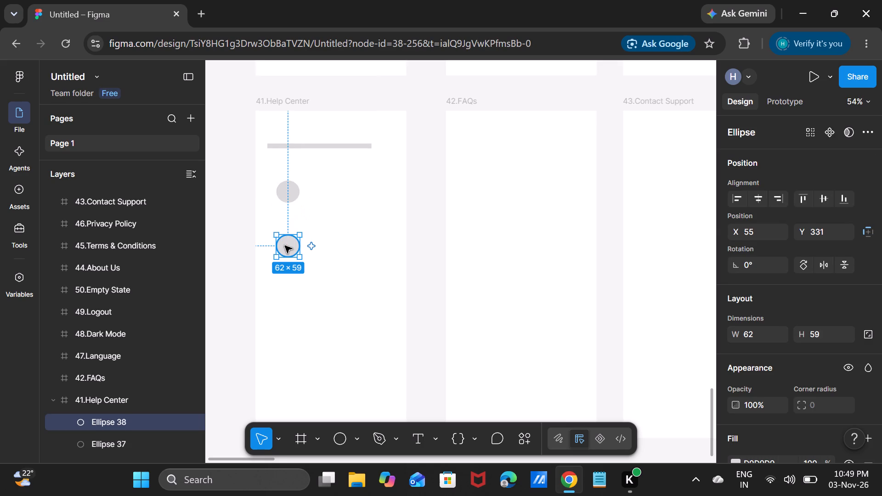
key(ctrl+v)
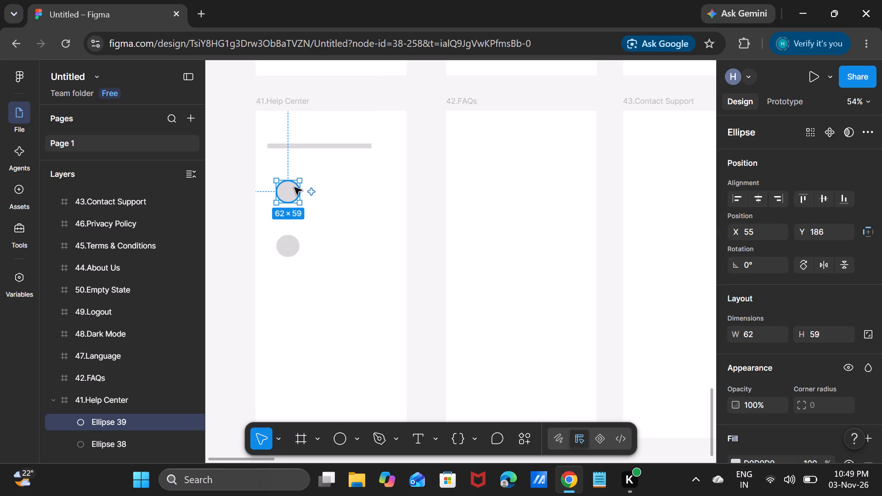
drag(292, 190, 295, 294)
key(ctrl+v)
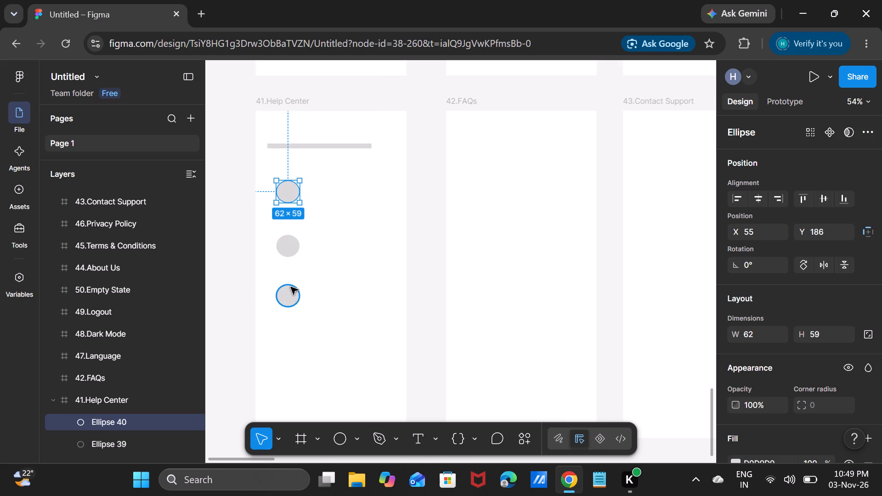
drag(295, 196, 297, 344)
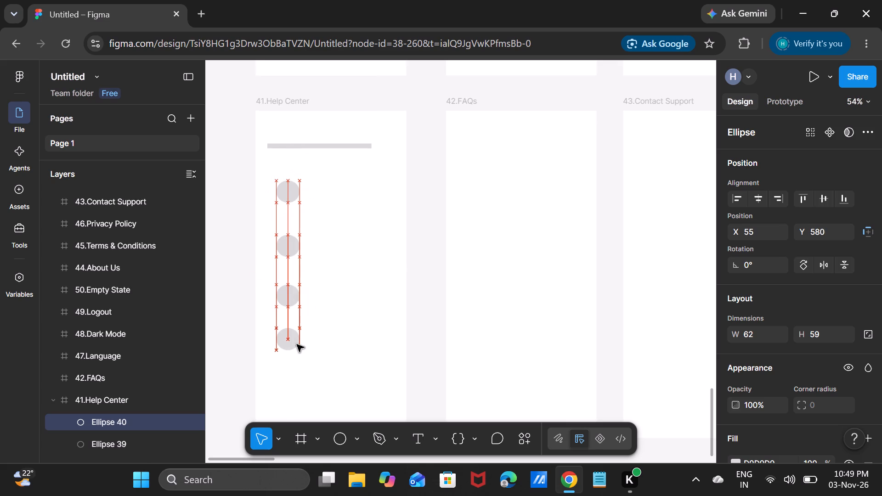
drag(297, 344, 296, 345)
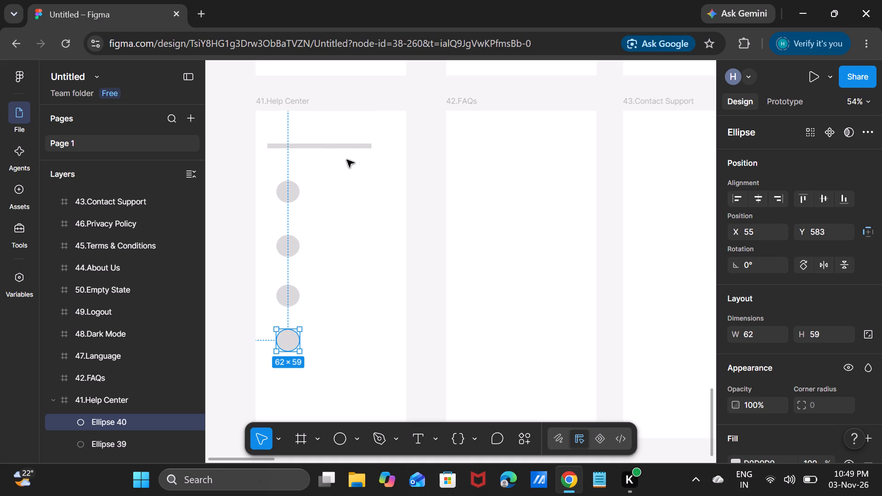
Set the corner radius of the heading bar in 41.Help Center to 10.
click(354, 146)
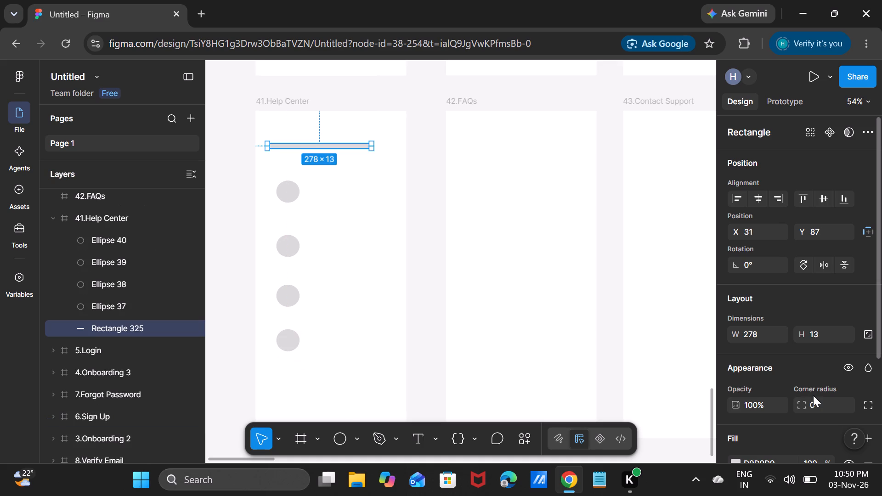
double_click(813, 400)
text(10)
key(Return)
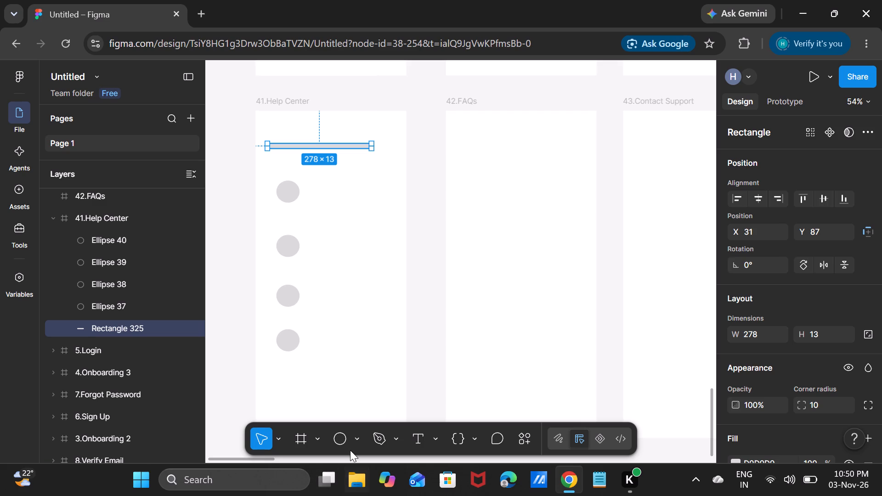
Draw a rectangular bar about 198 × 15 beside the topmost circle, level with the circle's top edge.
click(357, 440)
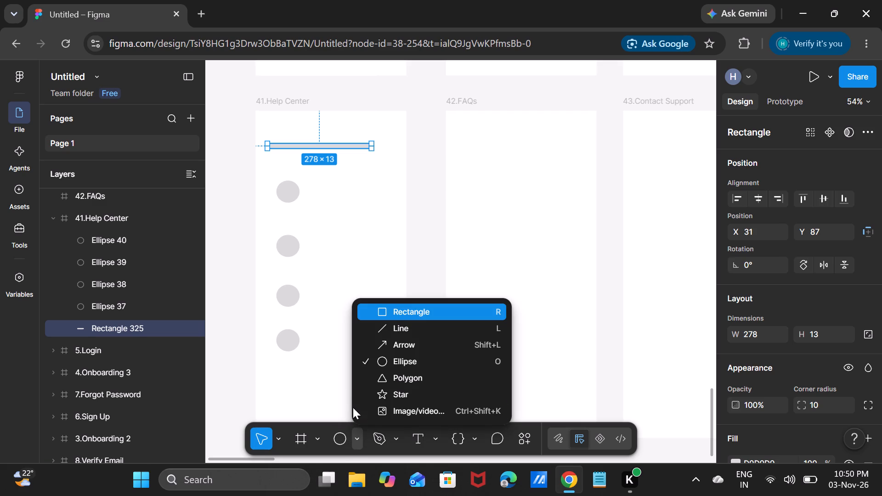
click(397, 314)
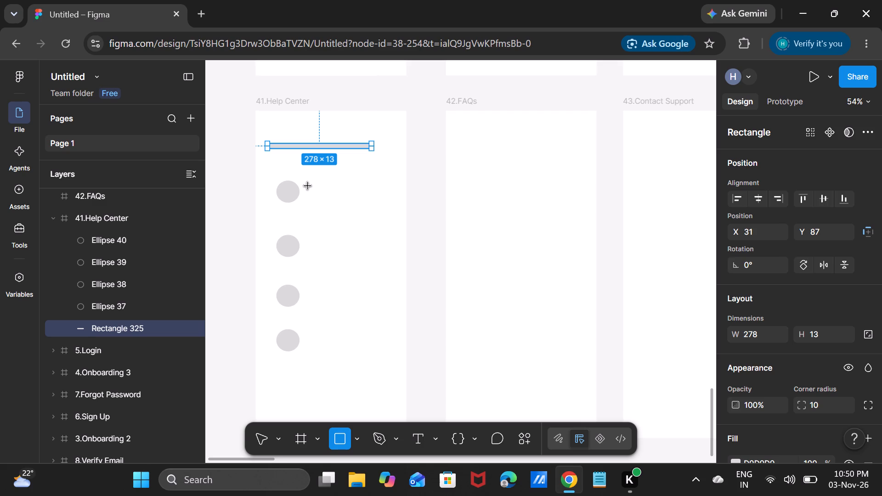
drag(312, 186, 331, 187)
drag(331, 187, 386, 180)
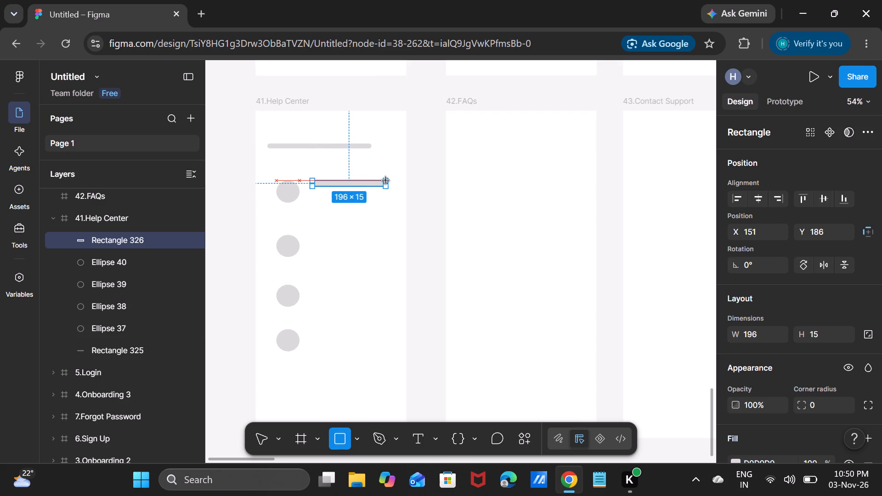
drag(386, 180, 387, 183)
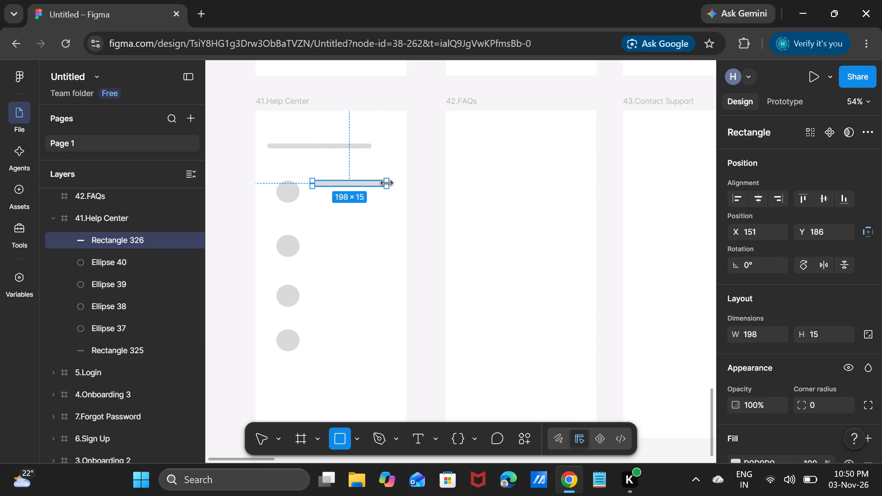
click(308, 195)
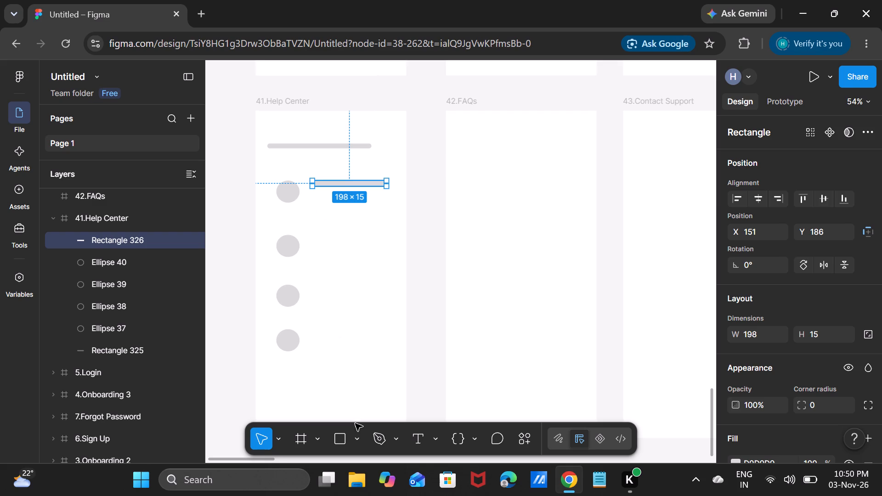
Draw a shorter bar about 151 × 13 just beneath the bar beside the topmost circle.
click(340, 440)
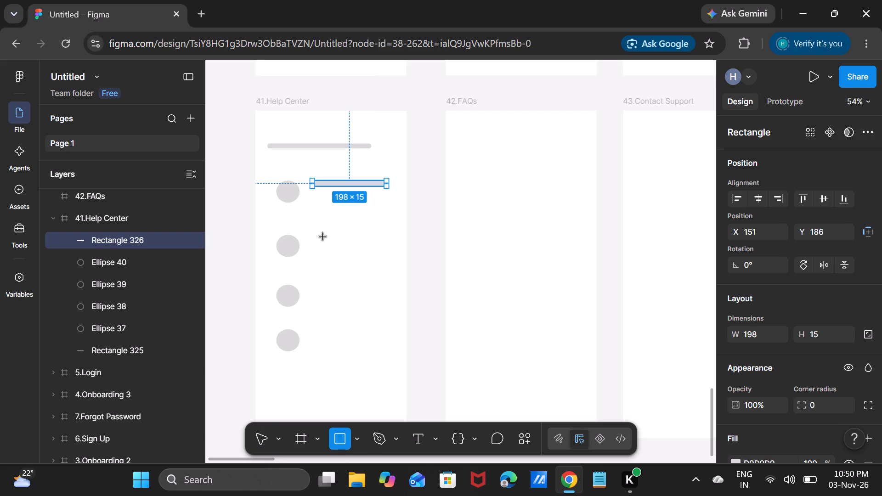
drag(315, 196, 386, 195)
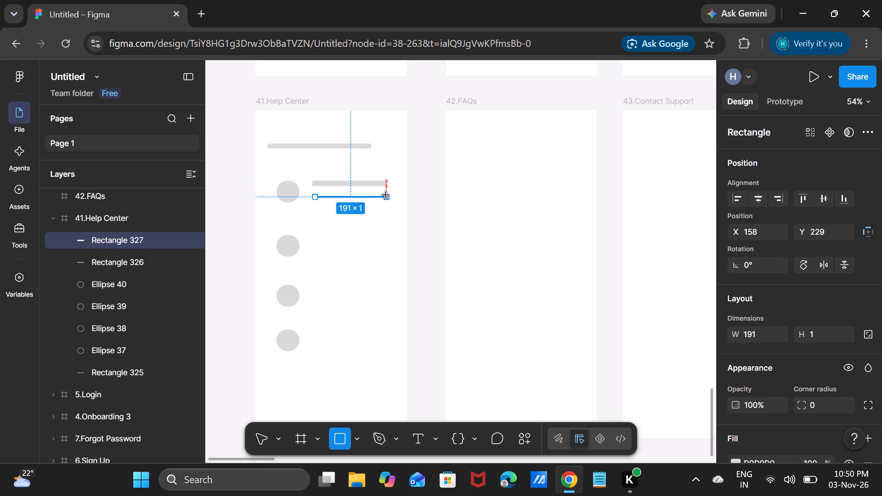
drag(386, 195, 379, 193)
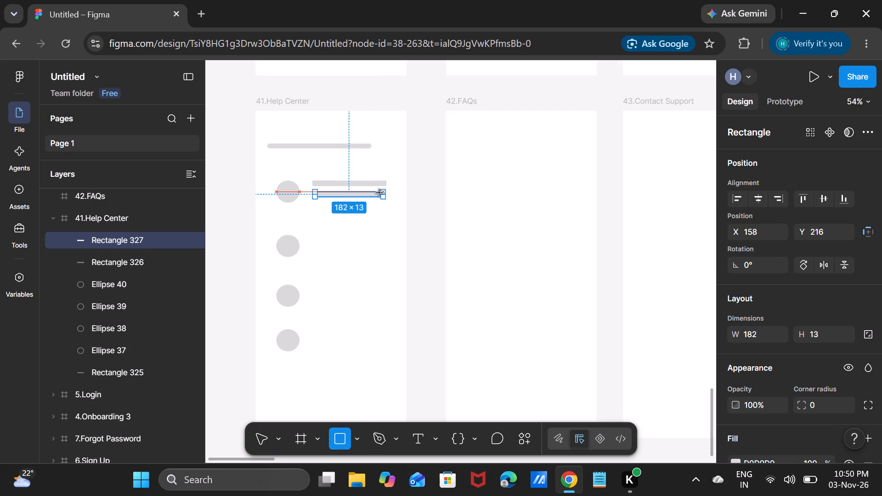
drag(379, 193, 379, 192)
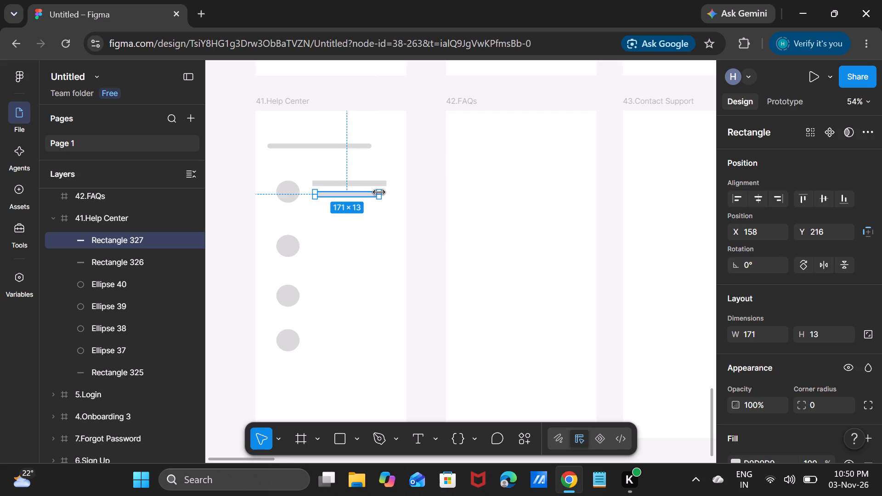
drag(379, 192, 372, 192)
click(388, 235)
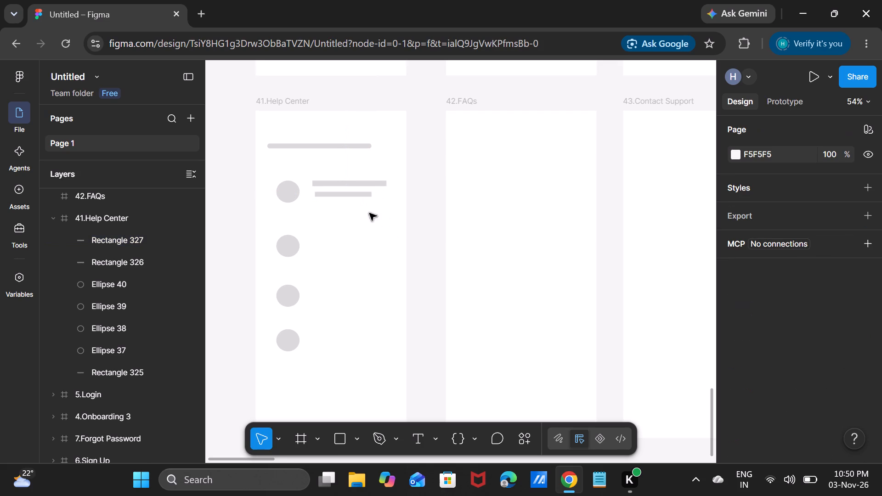
Move the shorter bar so its left edge lines up with the bar above it at X 151.
drag(341, 193, 340, 193)
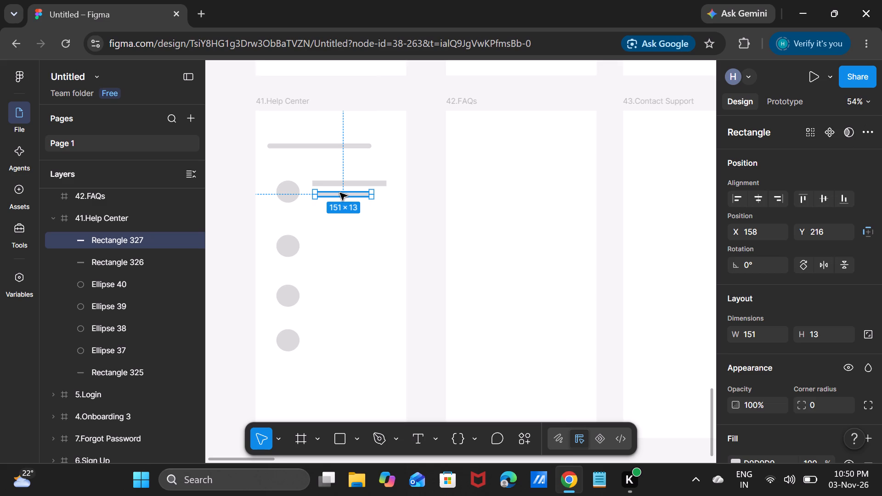
drag(340, 193, 332, 193)
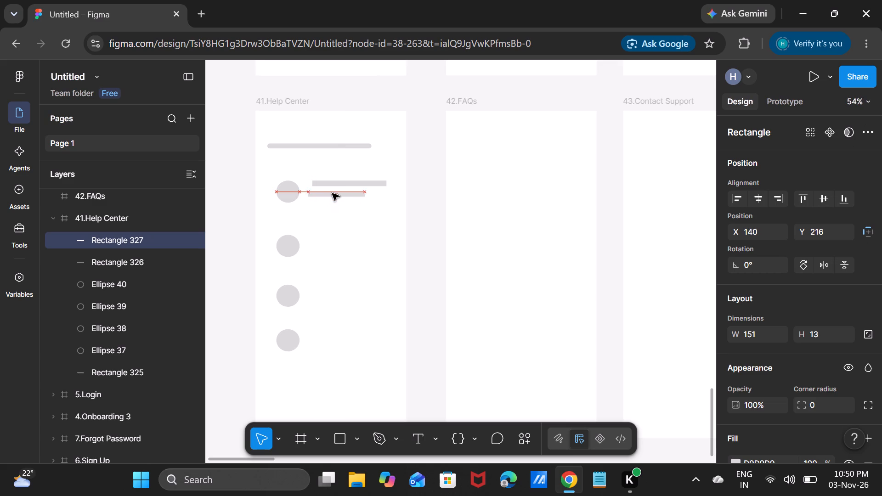
drag(332, 193, 342, 192)
drag(342, 192, 336, 192)
Set the corner radius of both bars beside the topmost circle to 10.
click(345, 180)
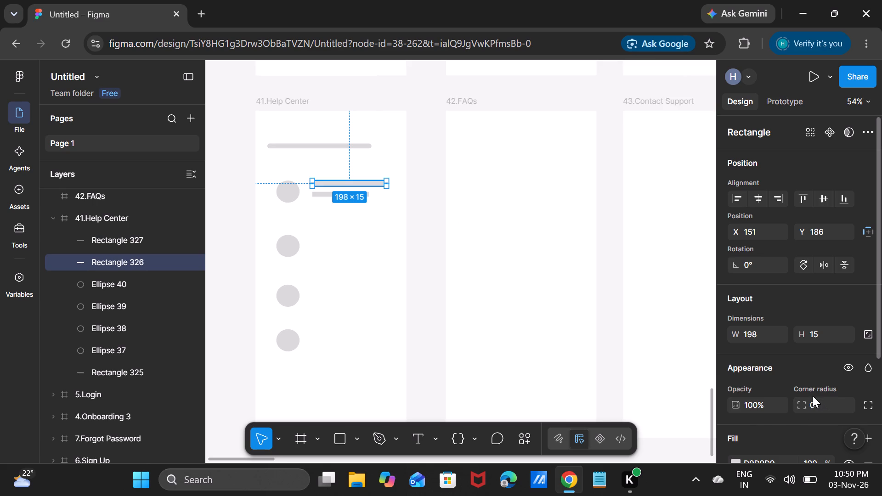
double_click(811, 410)
text(10)
key(Return)
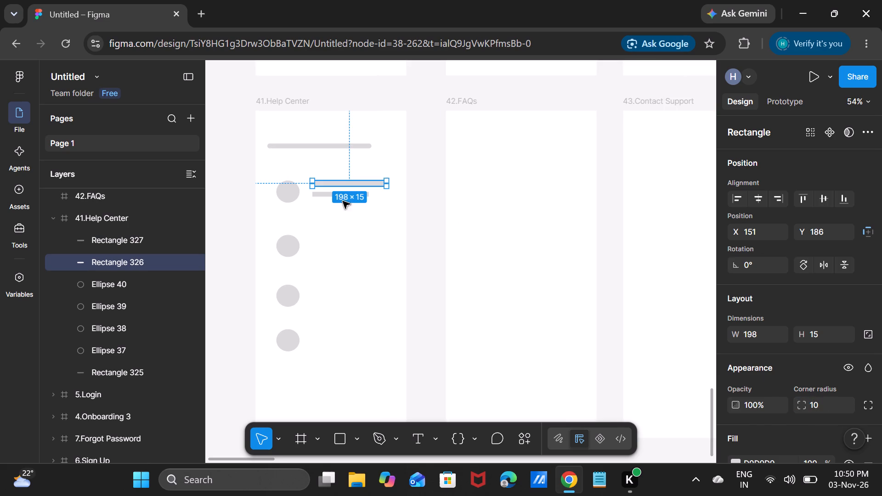
click(323, 195)
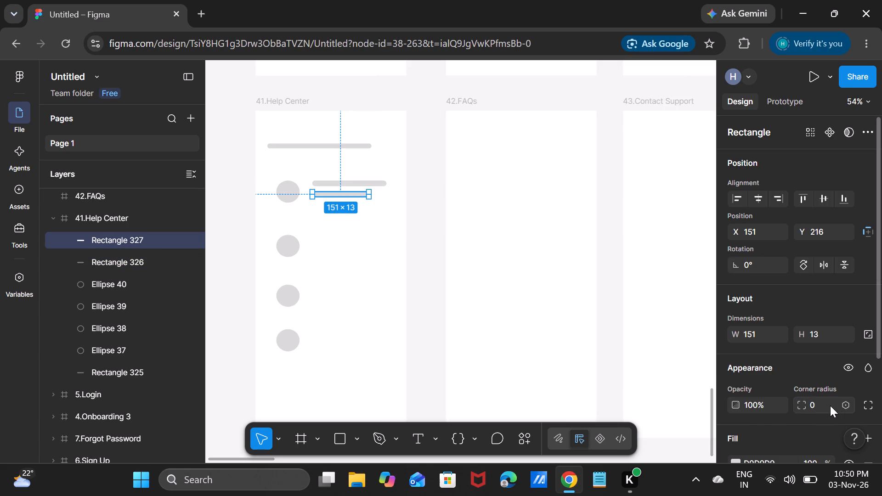
double_click(823, 404)
text(10)
key(Return)
Copy the 198 × 15 bar and place the duplicate beside the second circle at about X 151, Y 345.
click(335, 186)
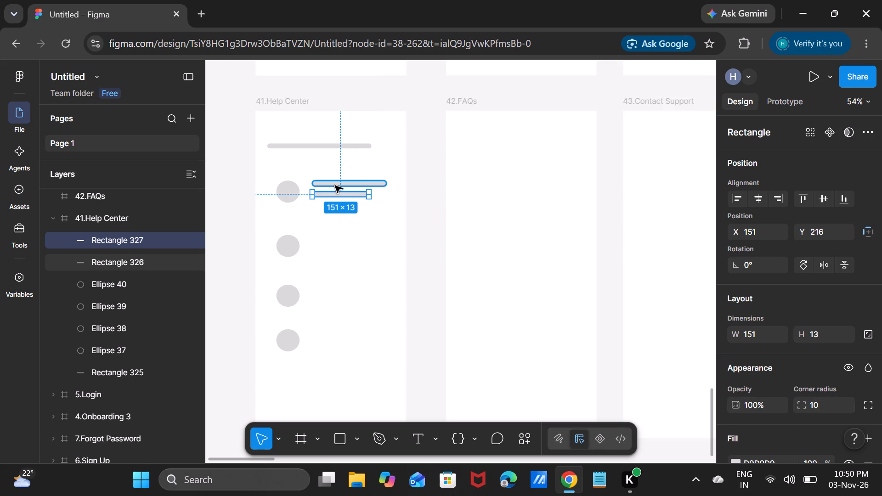
key(ctrl+c)
key(ctrl+v)
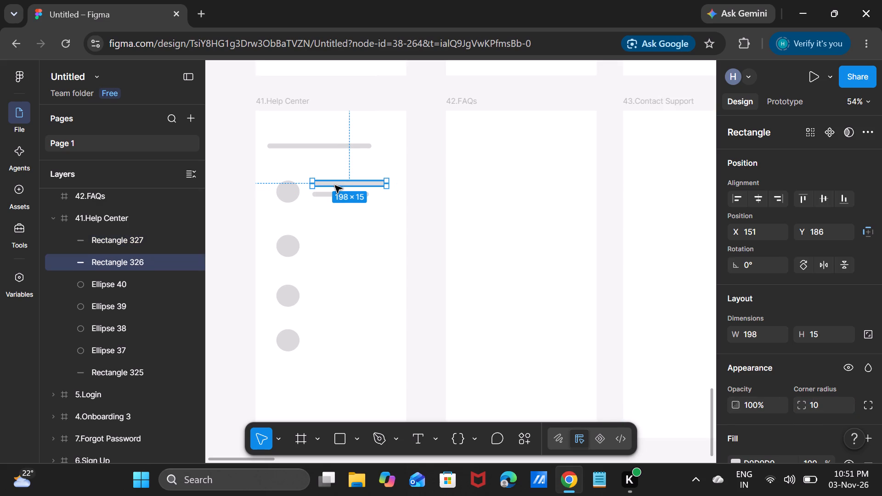
drag(337, 183, 343, 226)
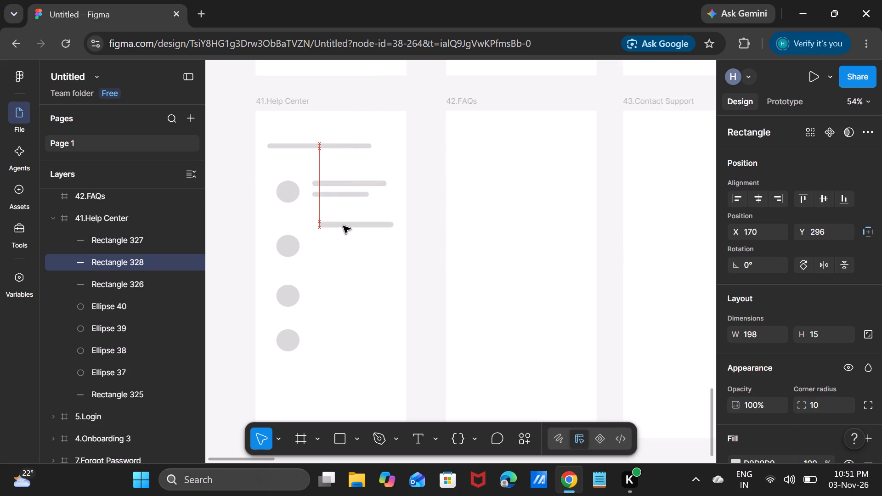
drag(343, 226, 334, 242)
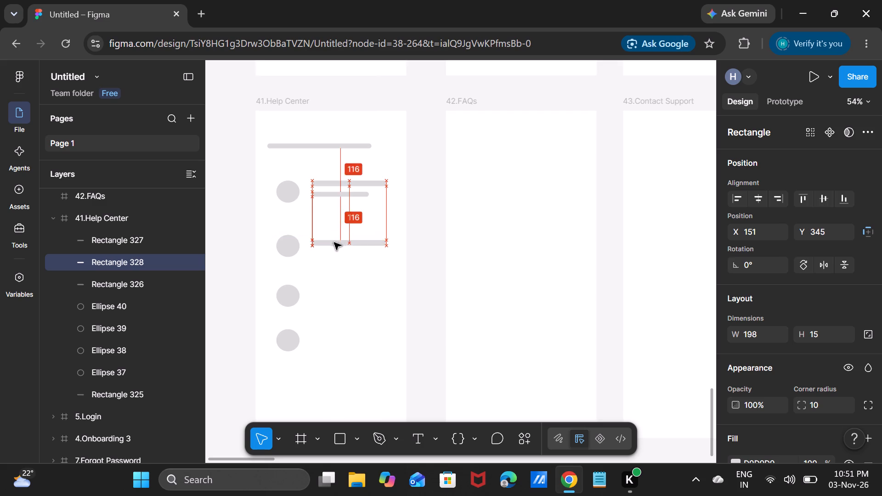
drag(334, 242, 335, 241)
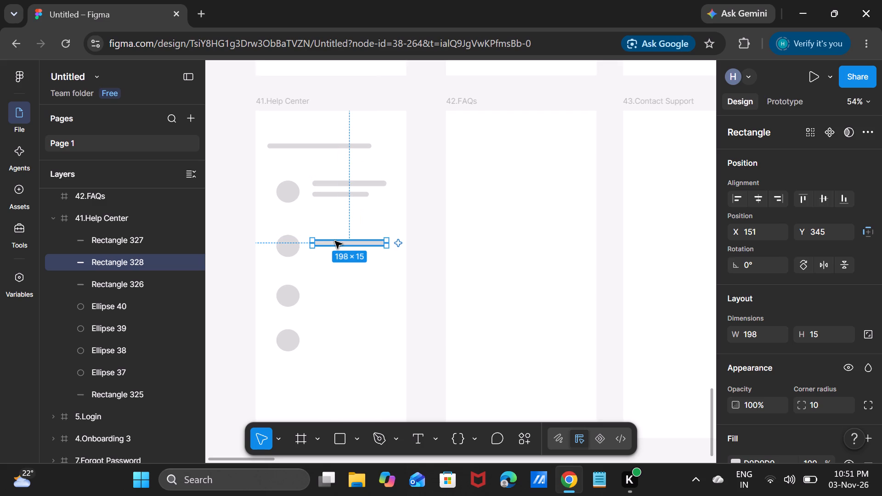
Paste another copy of the long bar and place it beside the third circle at about X 151, Y 464.
key(ctrl+v)
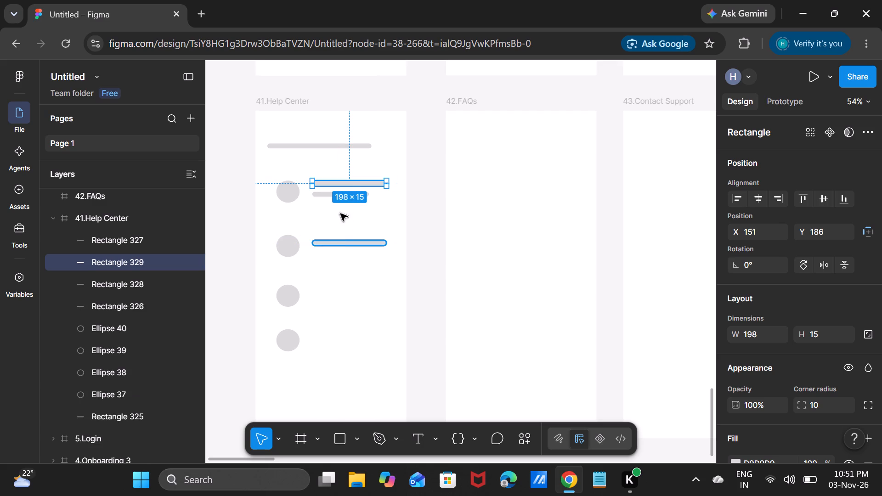
drag(347, 182, 363, 284)
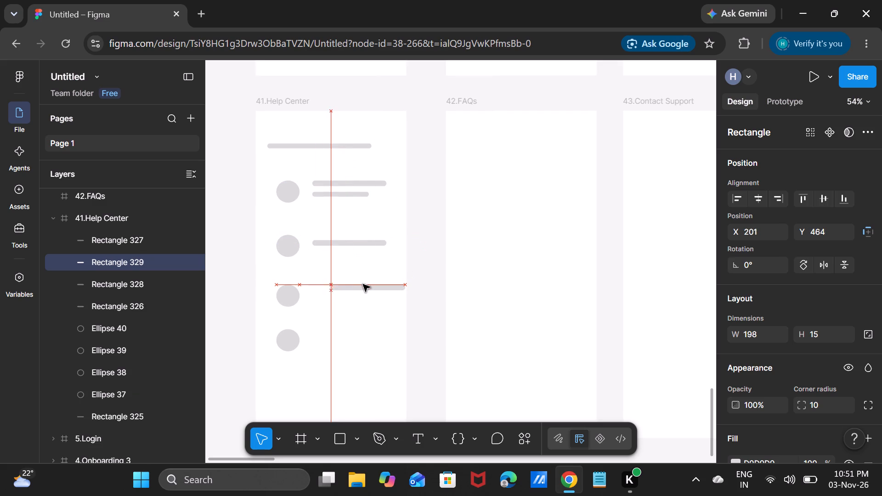
drag(363, 284, 350, 287)
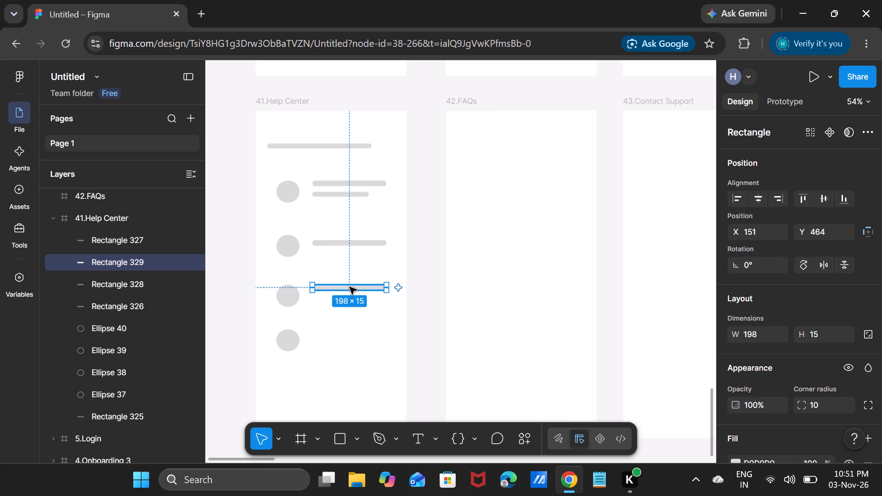
Paste another copy of the long bar and place it beside the bottom circle at about X 151, Y 595.
key(ctrl+v)
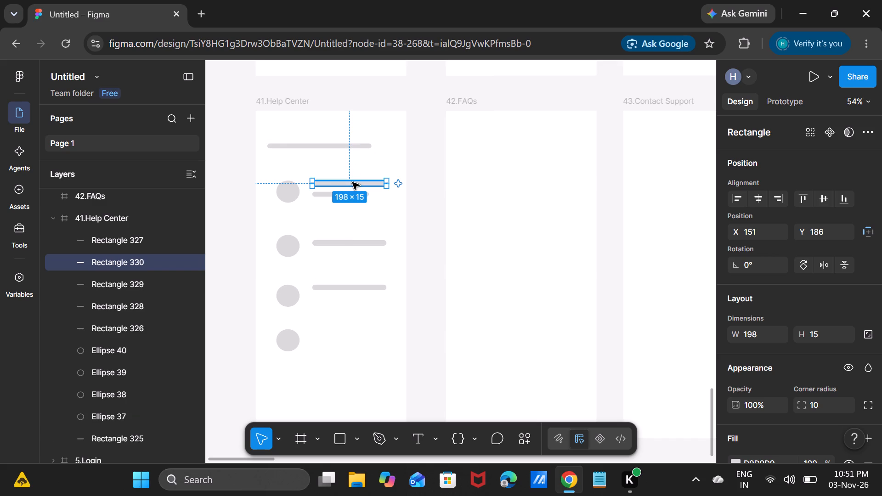
drag(352, 182, 351, 339)
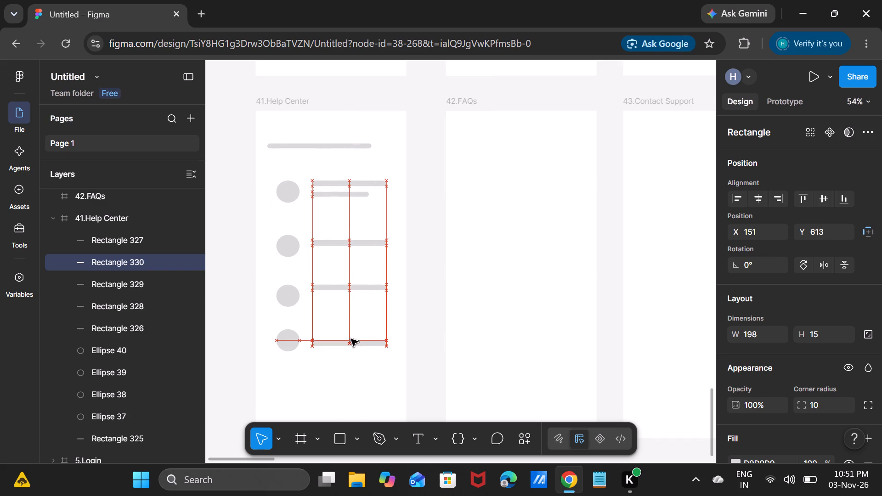
drag(351, 339, 350, 335)
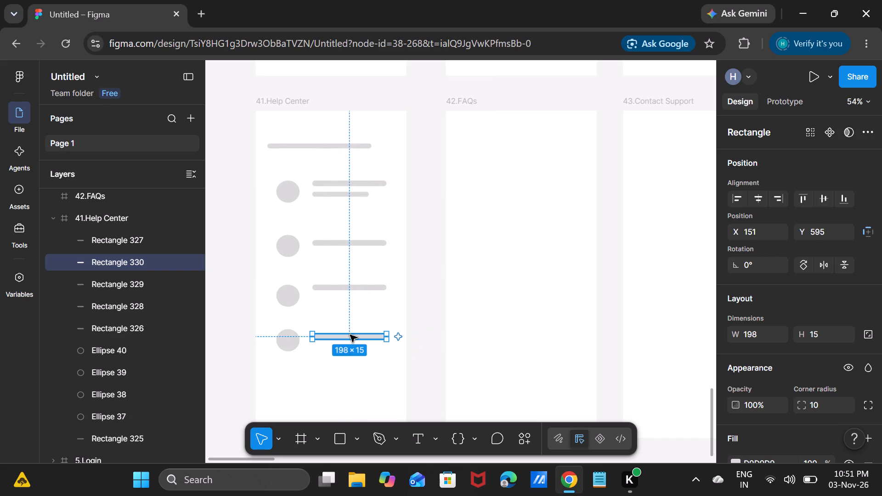
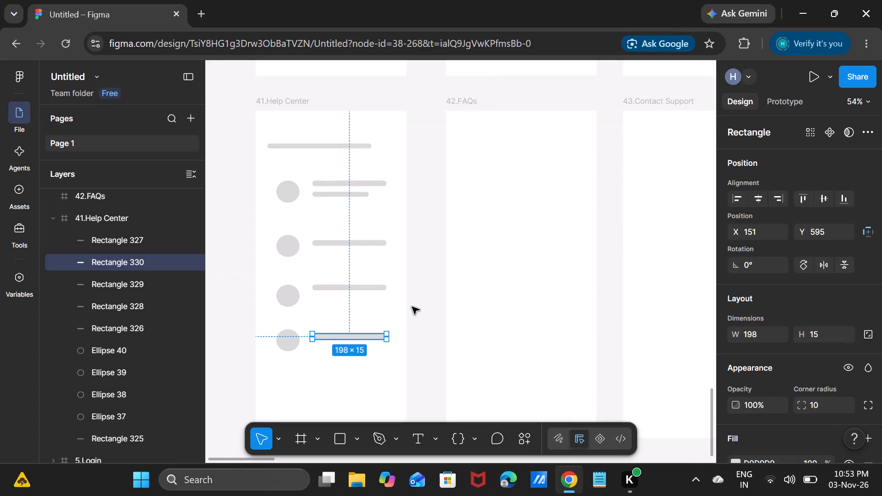
Copy the 151 × 13 bar beside the topmost circle and place the duplicate under the second row's long bar at X 151, Y 375.
click(413, 307)
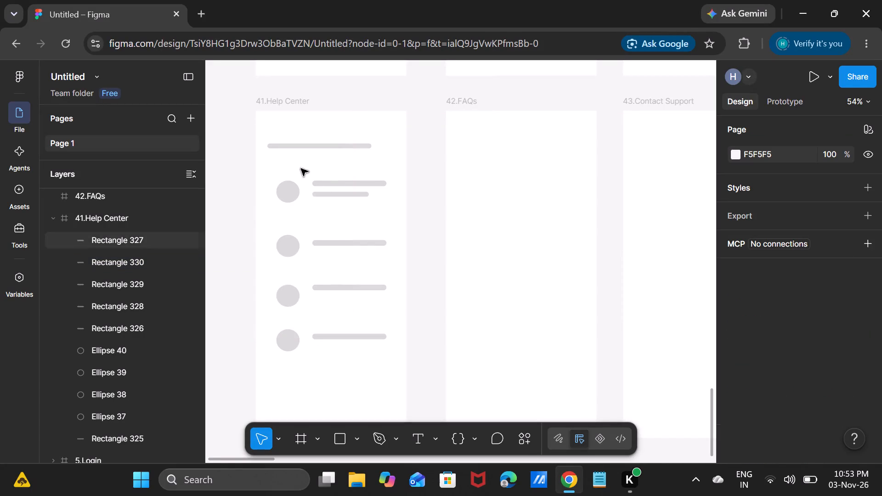
click(328, 199)
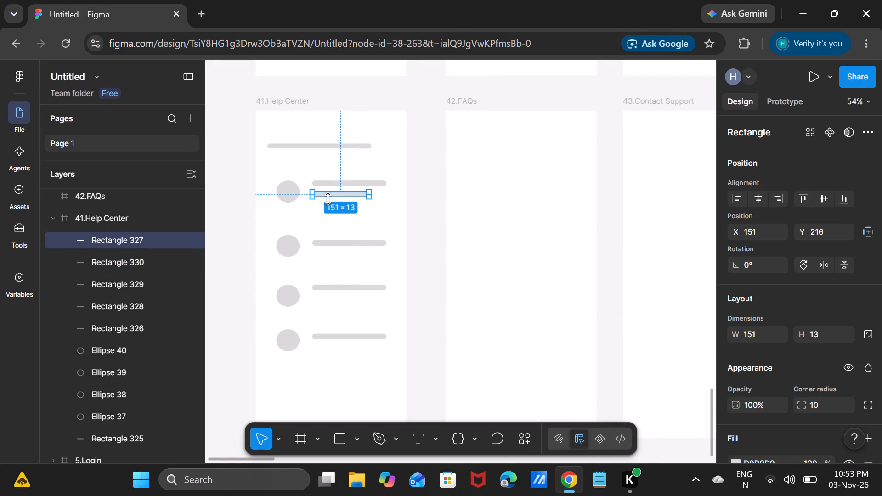
key(ctrl+c)
key(ctrl+v)
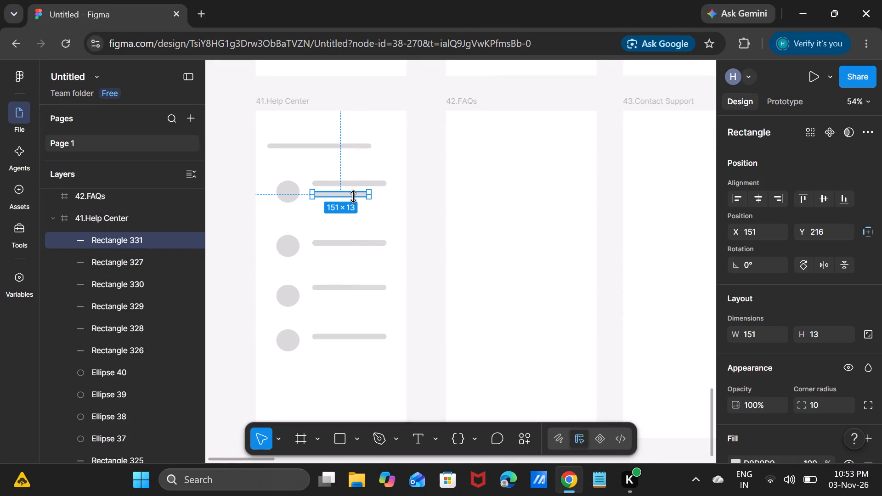
drag(358, 195, 360, 254)
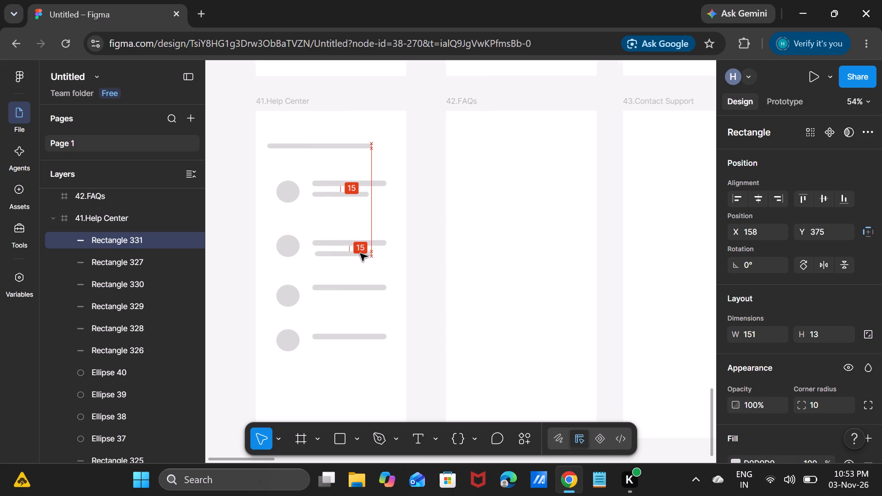
drag(360, 254, 357, 254)
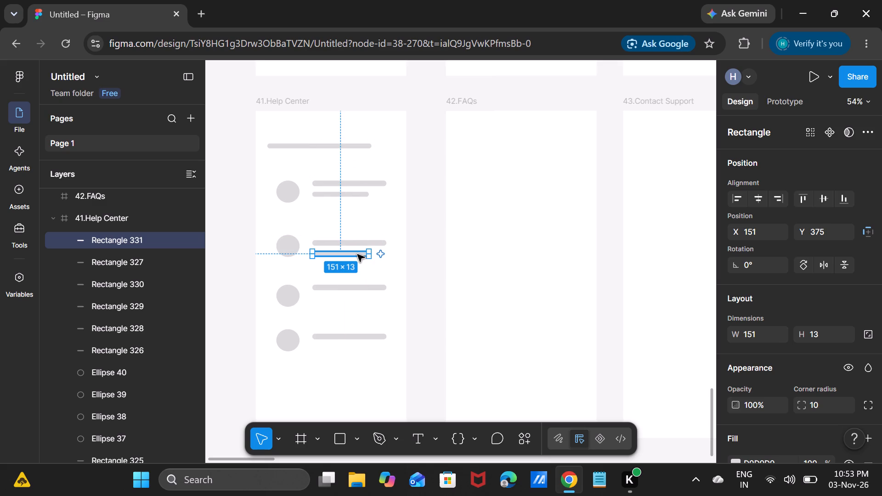
Paste another copy of the short bar and place it under the third row's long bar at X 151, Y 494.
key(ctrl+v)
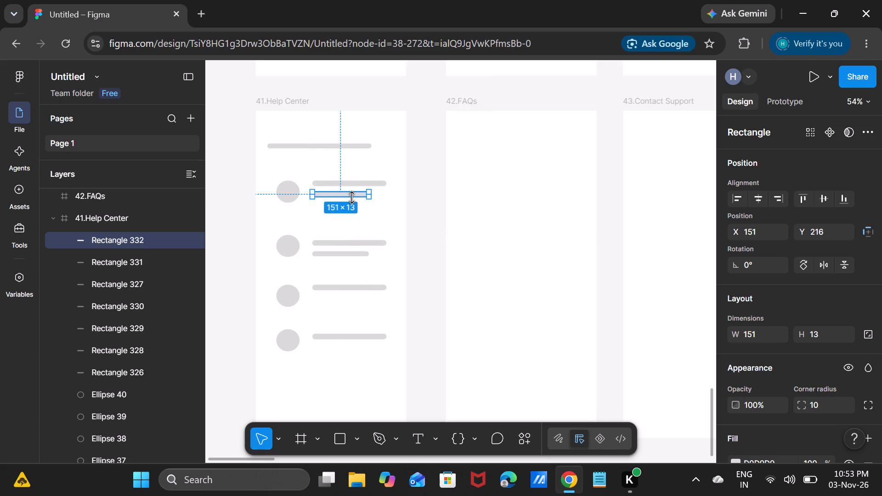
drag(357, 196, 390, 296)
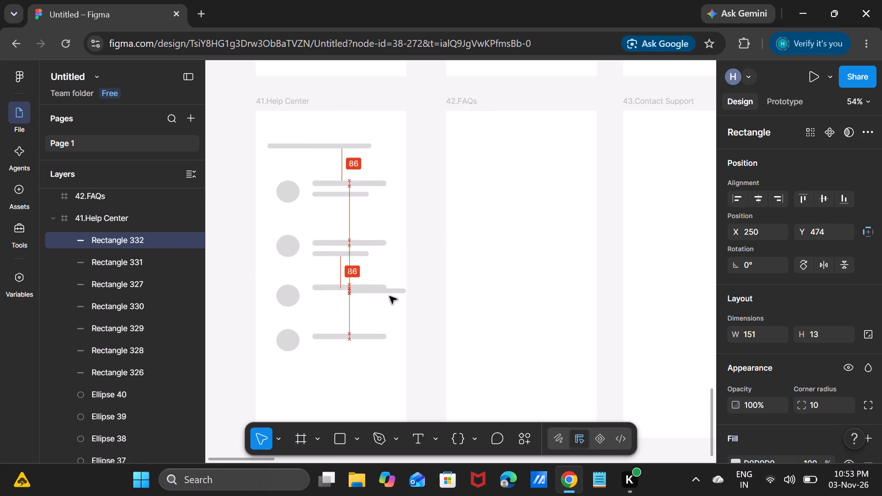
drag(390, 296, 361, 306)
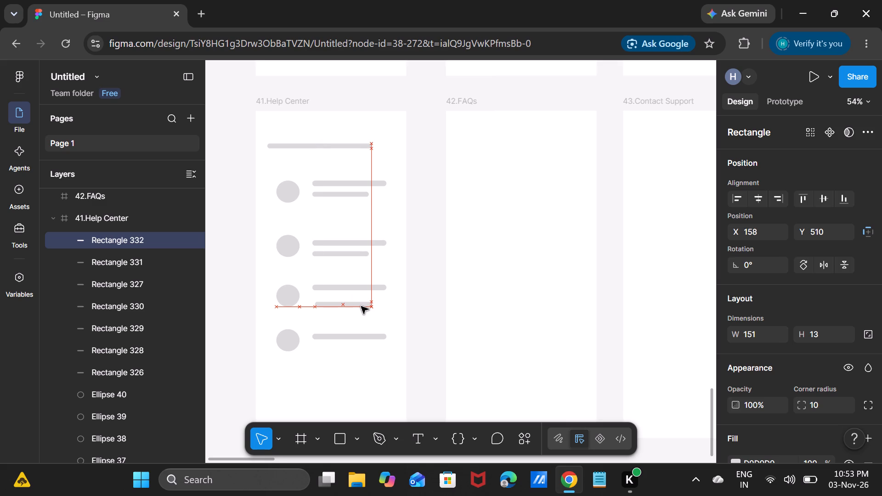
drag(361, 306, 355, 304)
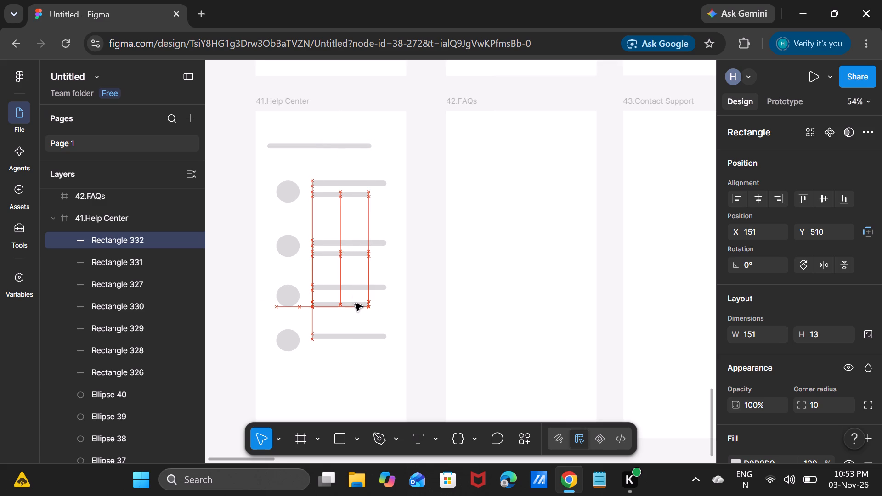
click(355, 304)
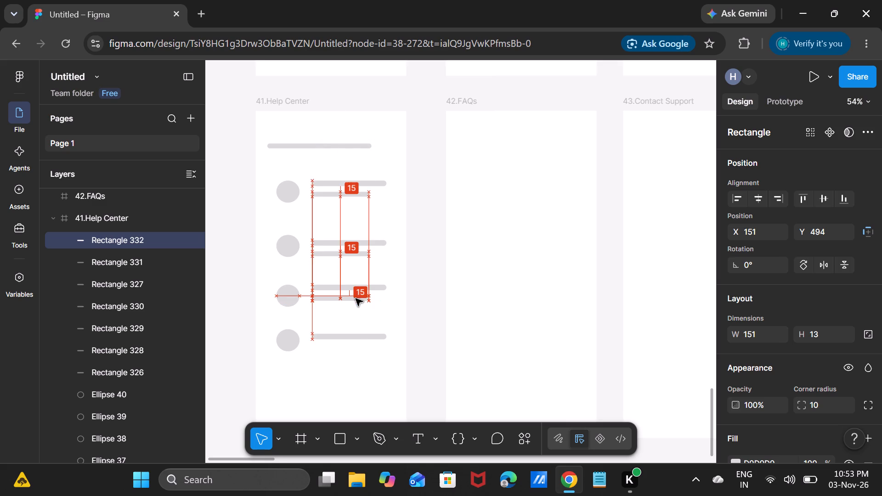
Duplicate the third row's short bar and place the copy under the bottom row's long bar at X 151, Y 625.
key(ctrl+c)
key(ctrl+v)
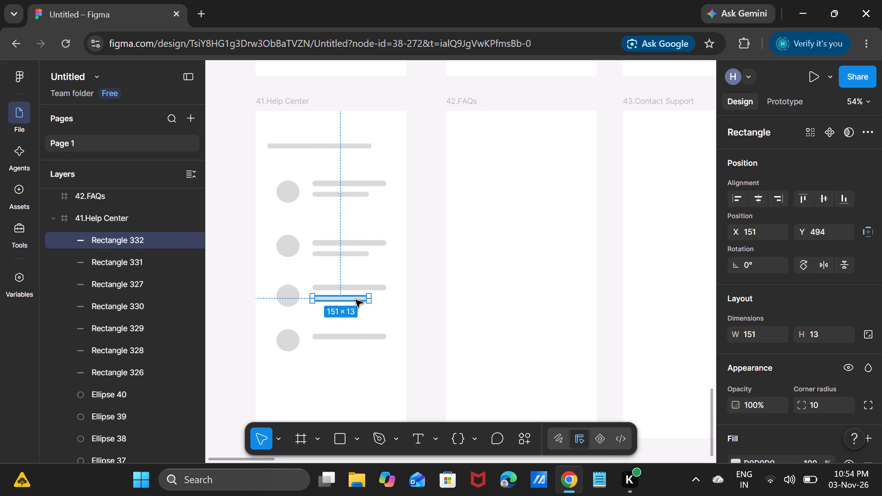
drag(356, 300, 357, 349)
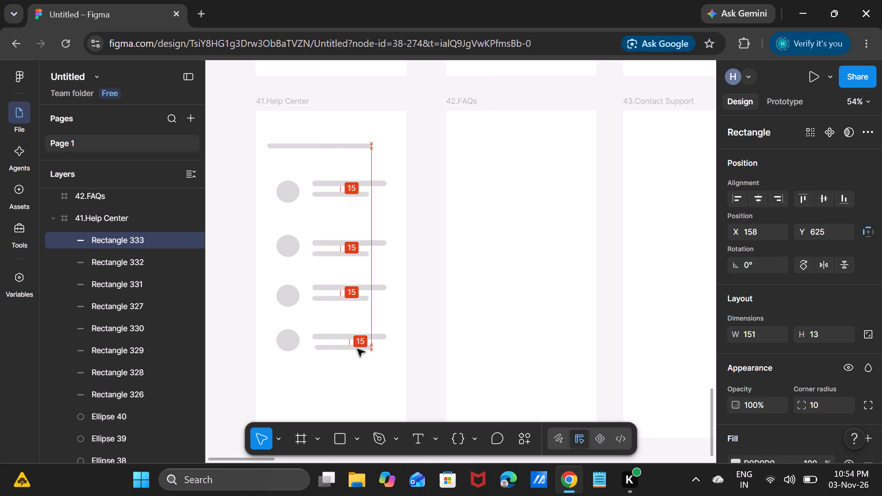
drag(357, 349, 353, 350)
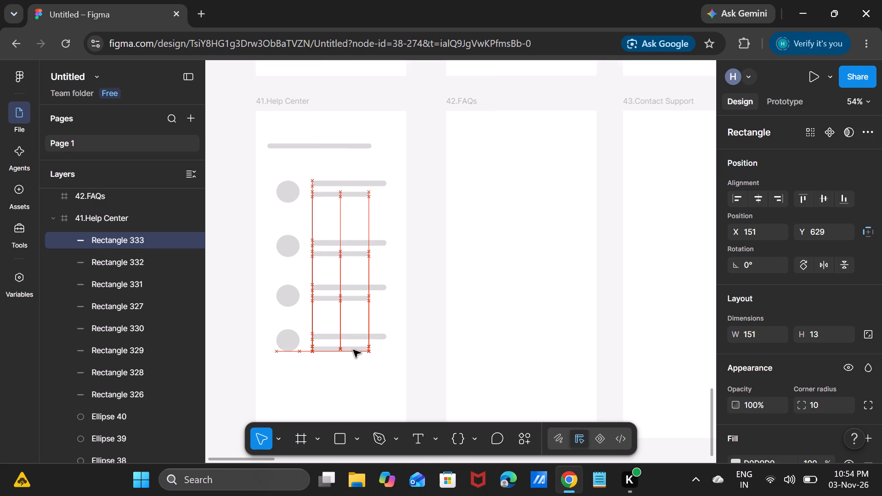
drag(353, 350, 354, 349)
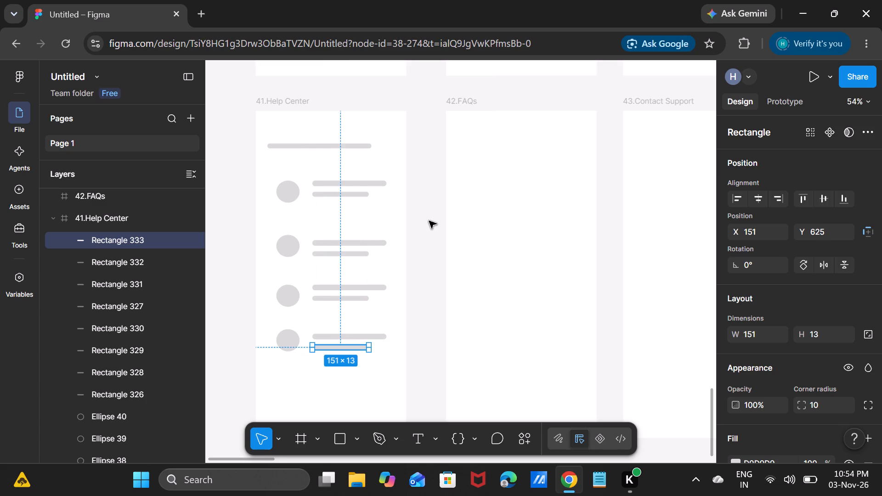
click(429, 221)
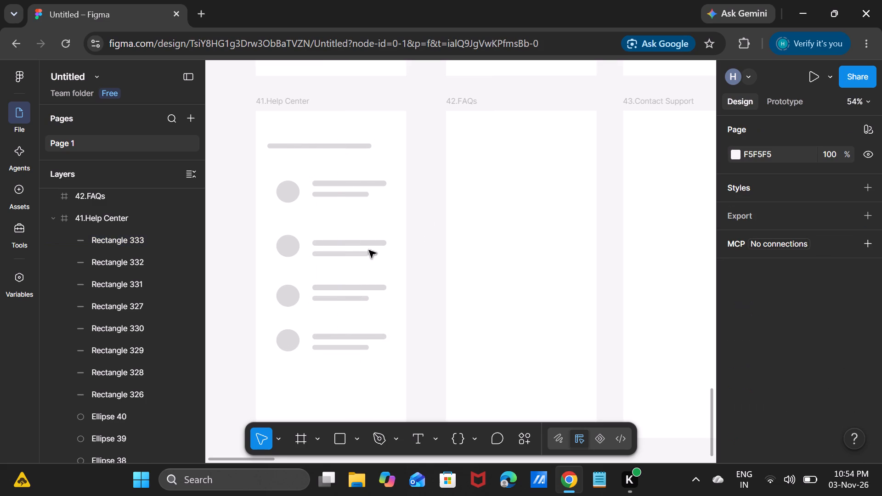
Nudge the upper three circles vertically to line up with their bar pairs, placing the top one at Y 185 and the second at Y 330.
drag(285, 293, 288, 288)
click(290, 244)
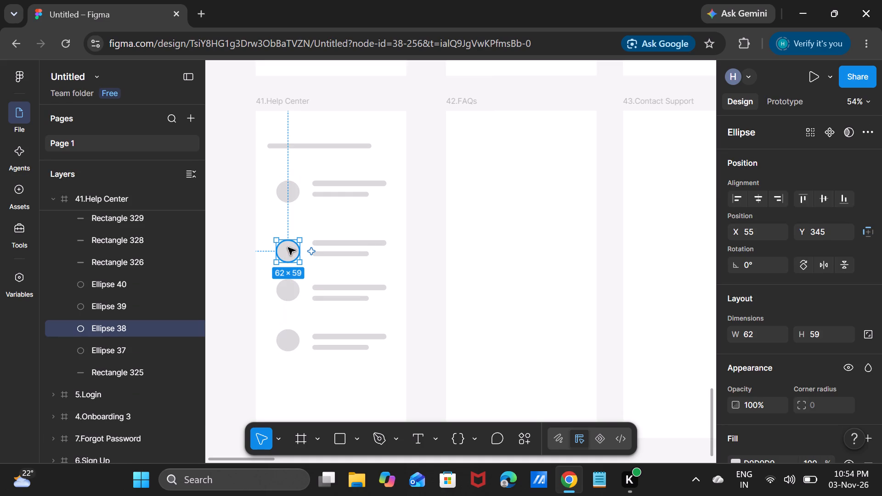
drag(290, 247, 290, 242)
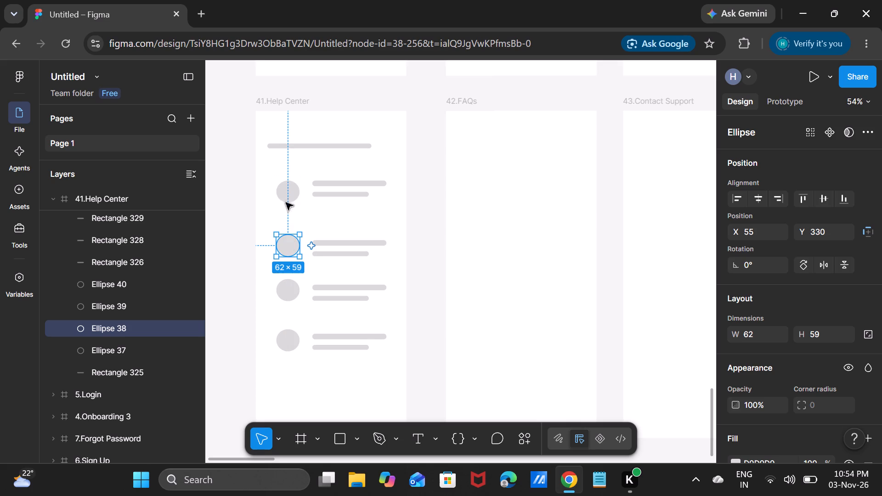
click(284, 196)
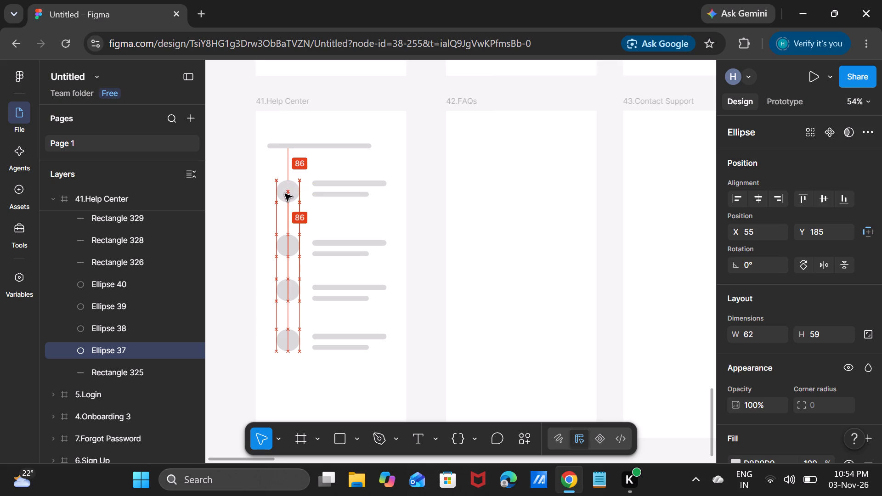
click(416, 230)
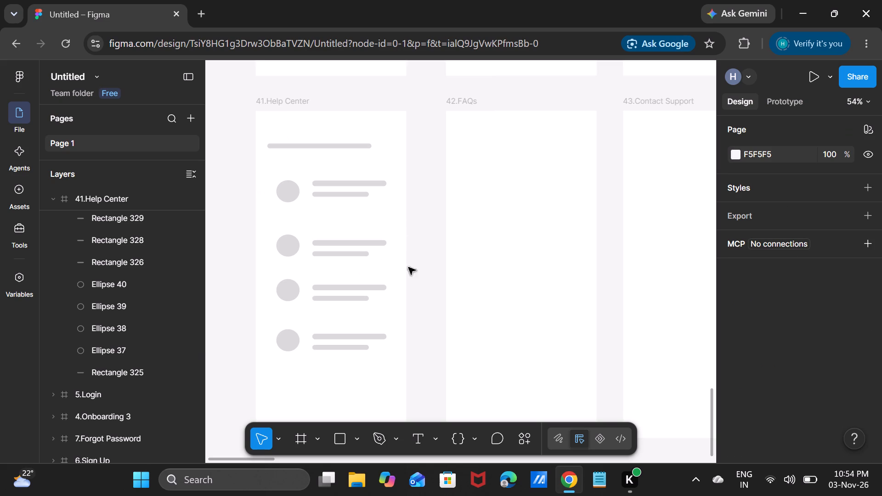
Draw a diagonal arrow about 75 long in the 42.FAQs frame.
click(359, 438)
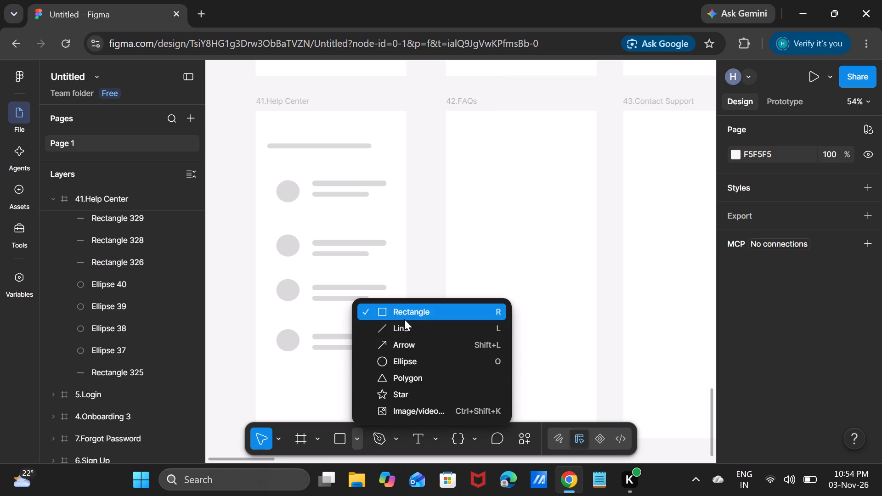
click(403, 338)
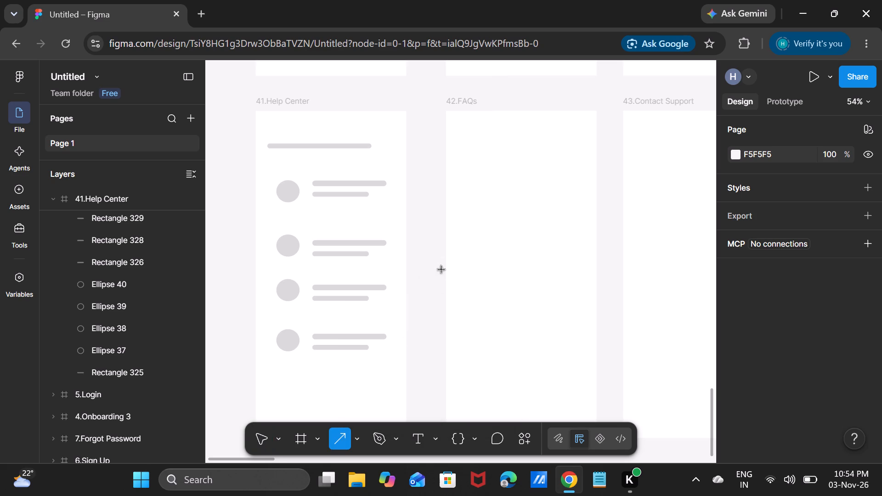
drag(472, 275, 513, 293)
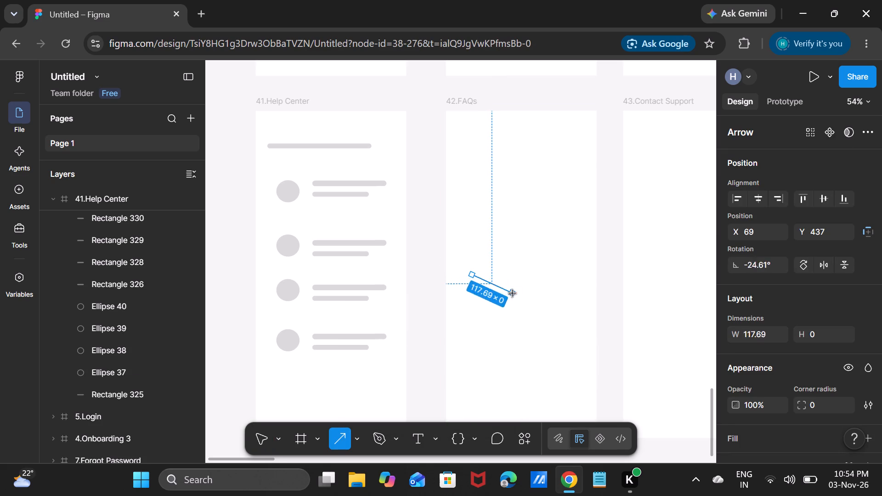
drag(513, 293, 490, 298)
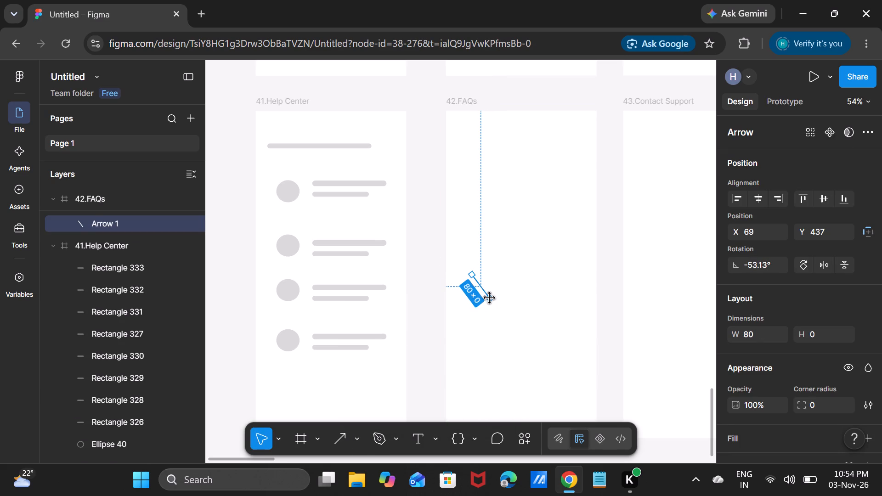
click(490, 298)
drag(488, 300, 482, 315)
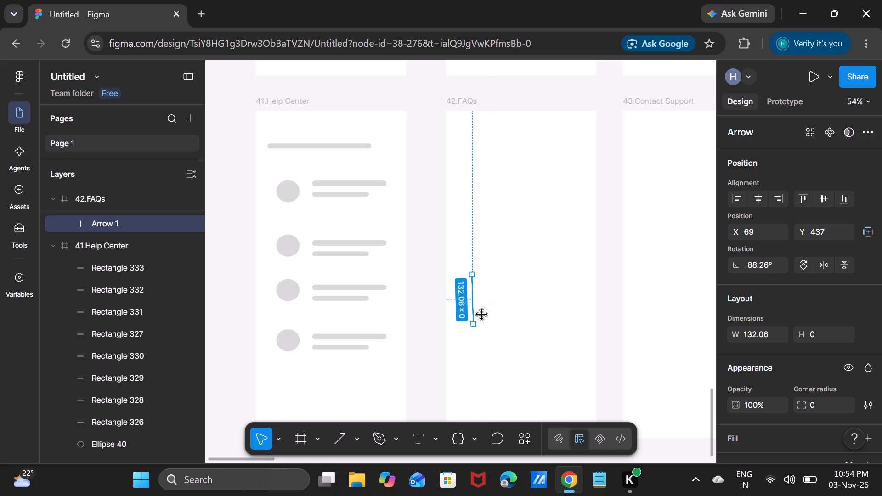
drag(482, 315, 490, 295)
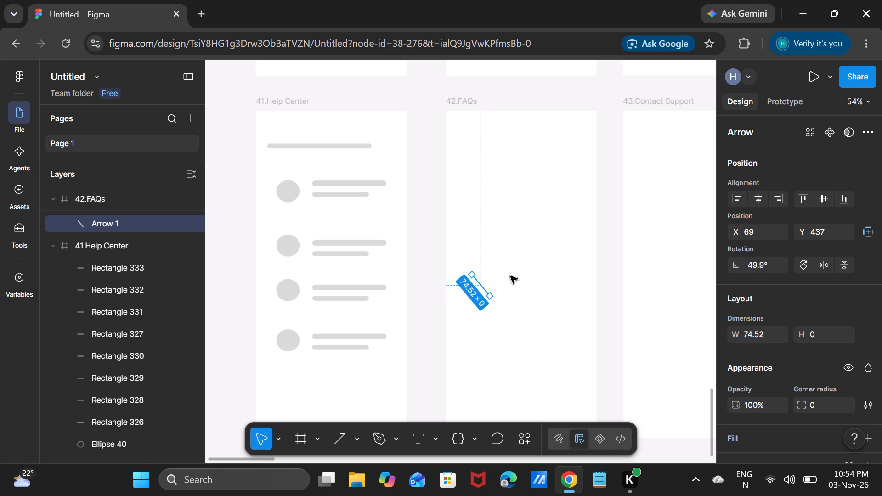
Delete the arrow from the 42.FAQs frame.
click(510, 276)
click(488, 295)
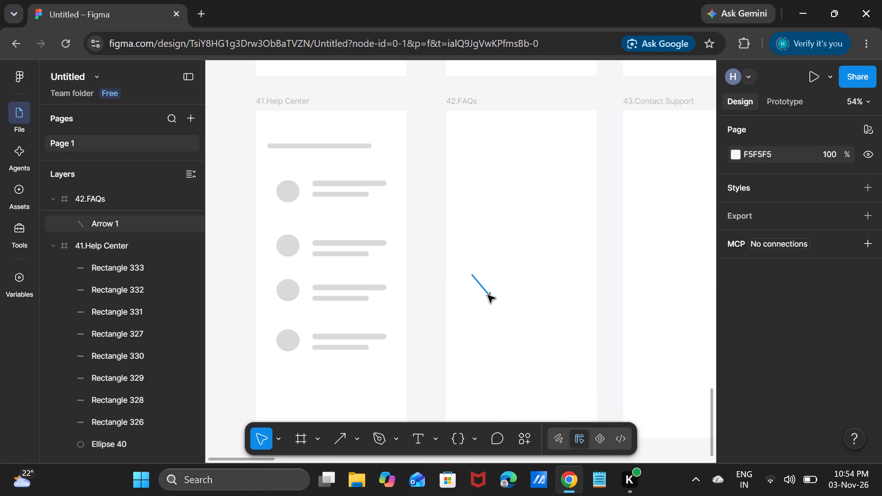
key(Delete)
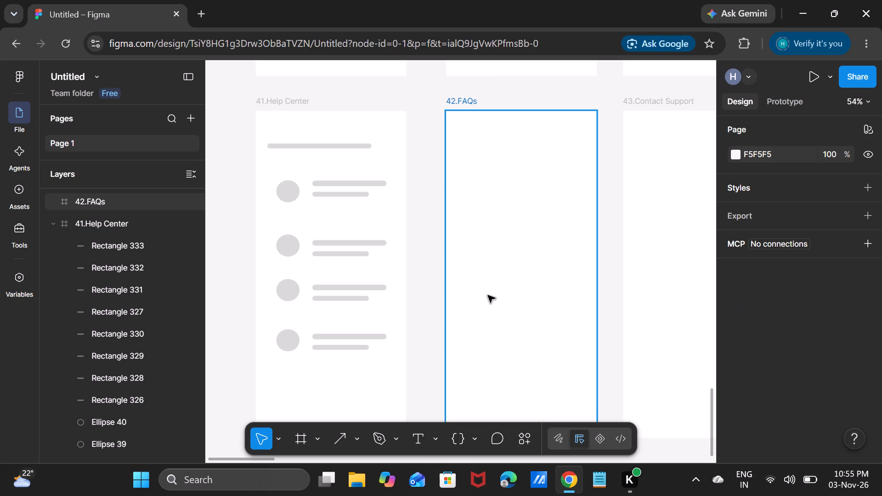
Copy the 278 × 13 heading bar from 41.Help Center and place the duplicate at the top of 42.FAQs at X 38, Y 93.
click(296, 144)
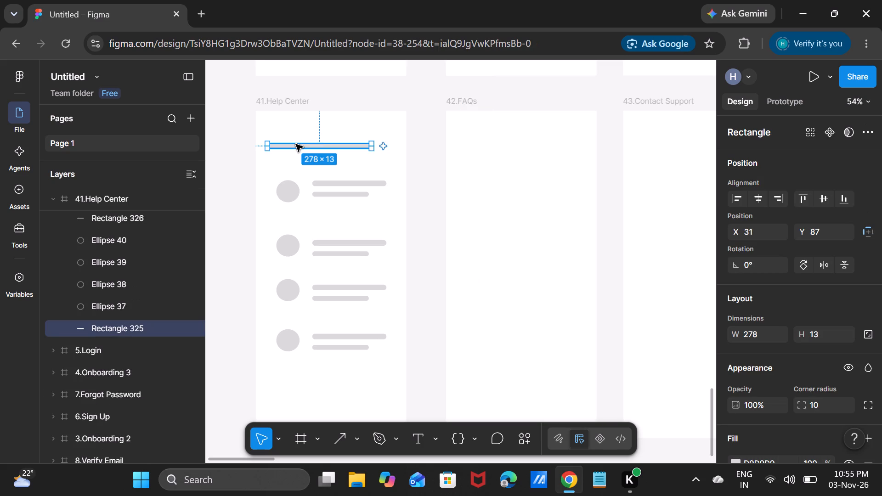
key(ctrl+c)
key(ctrl+v)
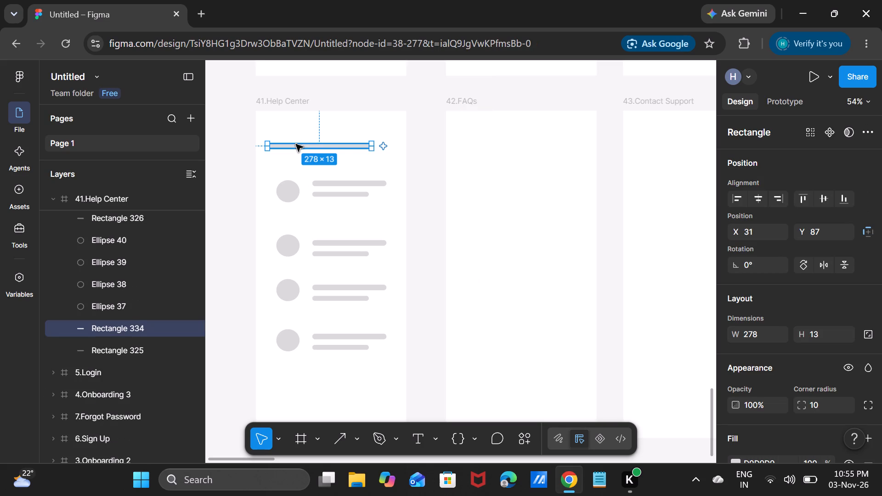
drag(296, 144, 488, 150)
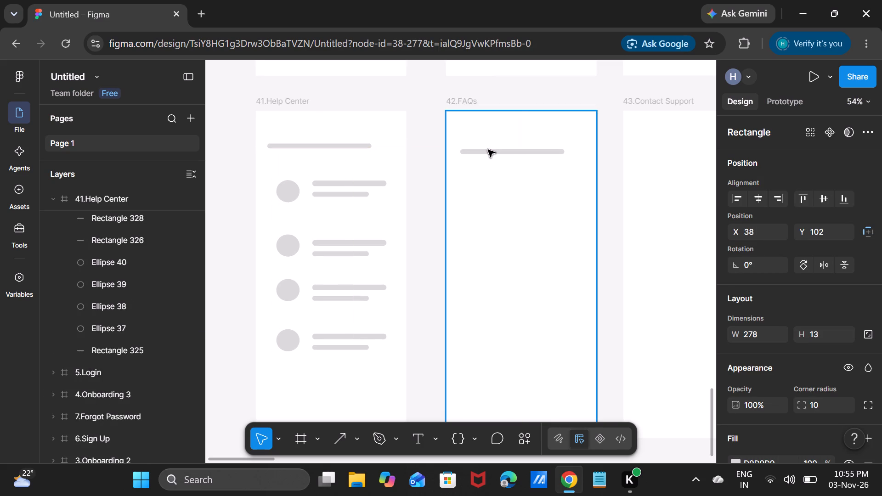
drag(488, 150, 488, 146)
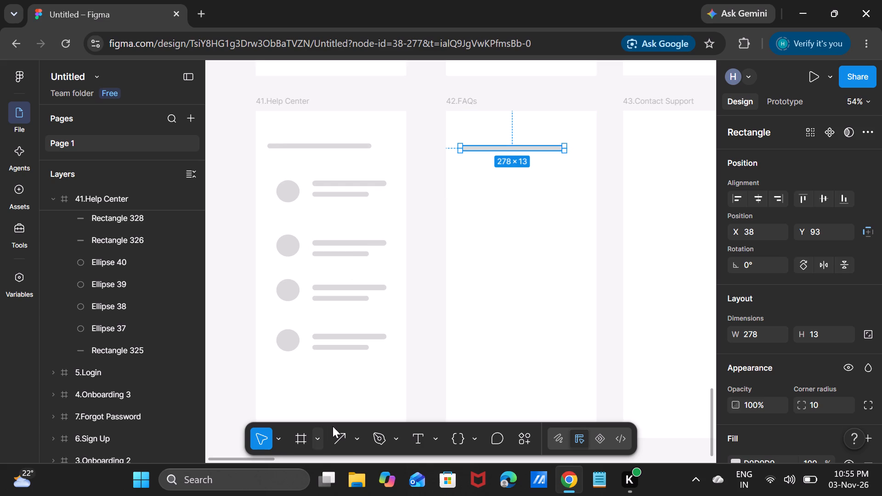
Draw a rectangle about 72 × 66 below the heading bar in 42.FAQs, with its corner at X 38, Y 168.
click(356, 435)
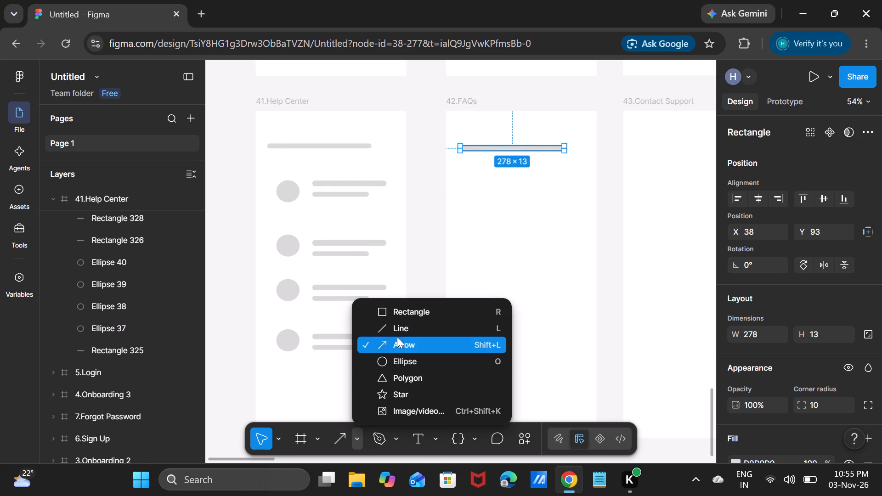
click(407, 306)
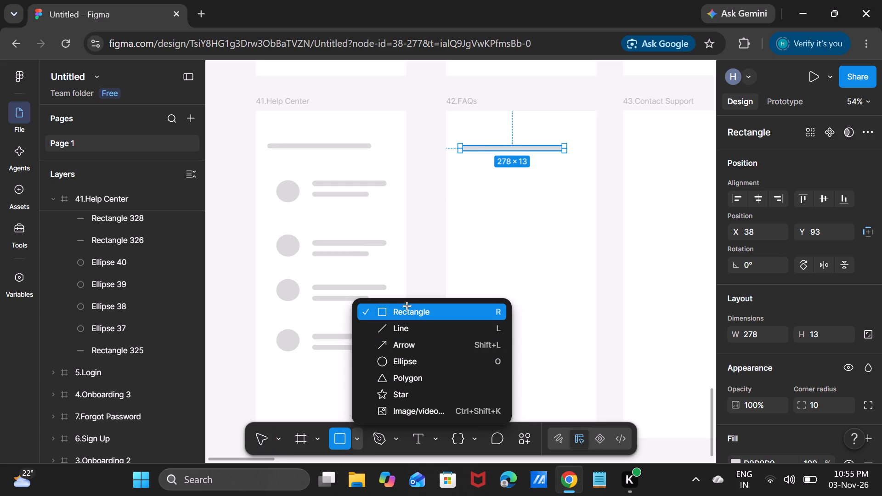
click(463, 183)
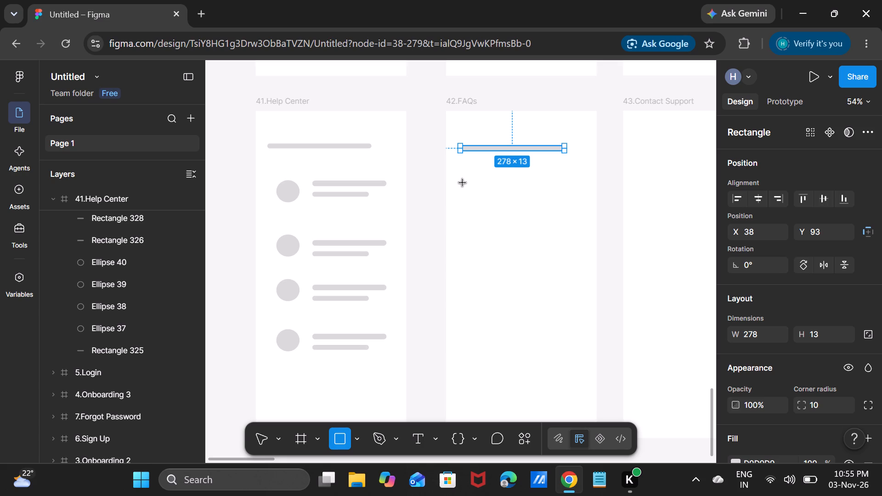
drag(463, 183, 469, 188)
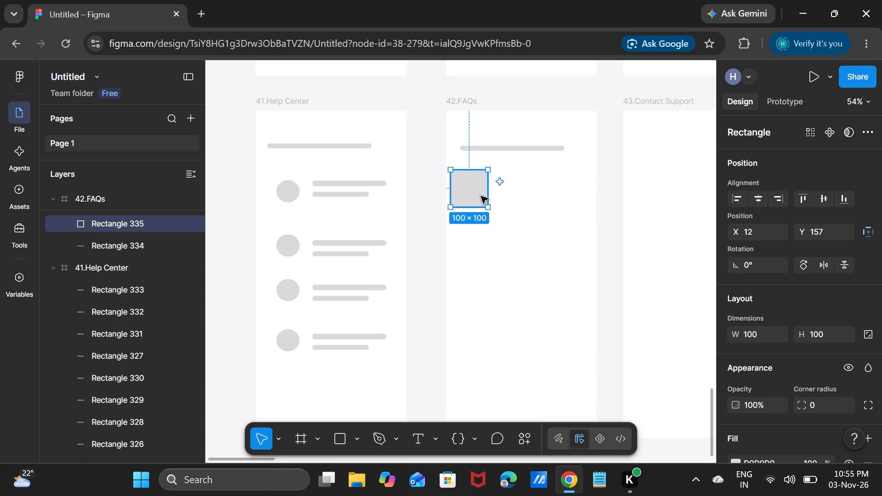
drag(481, 196, 490, 201)
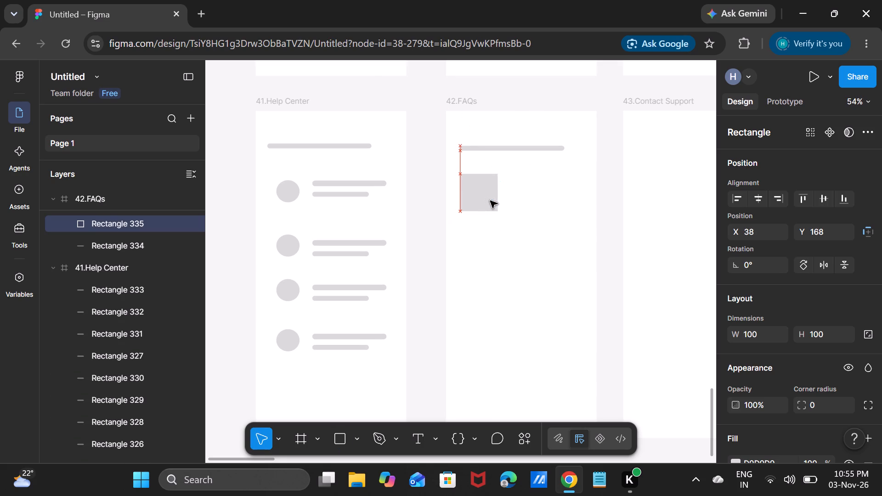
drag(496, 211, 483, 198)
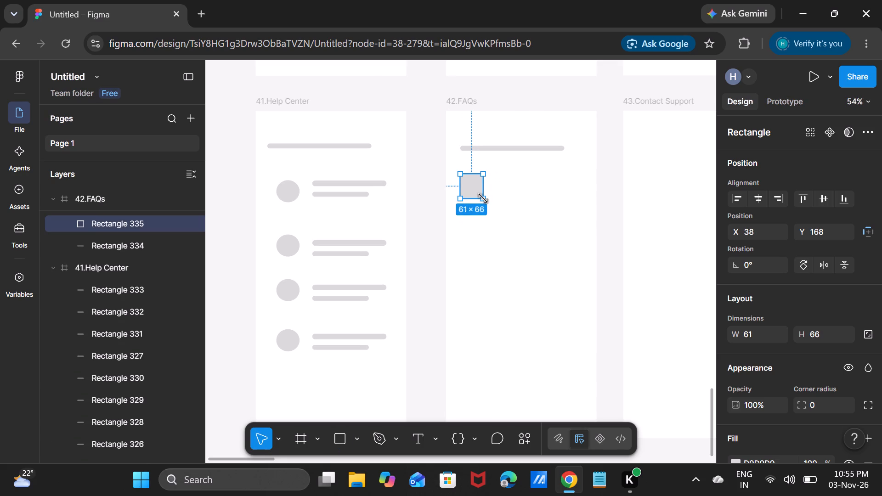
drag(483, 198, 487, 198)
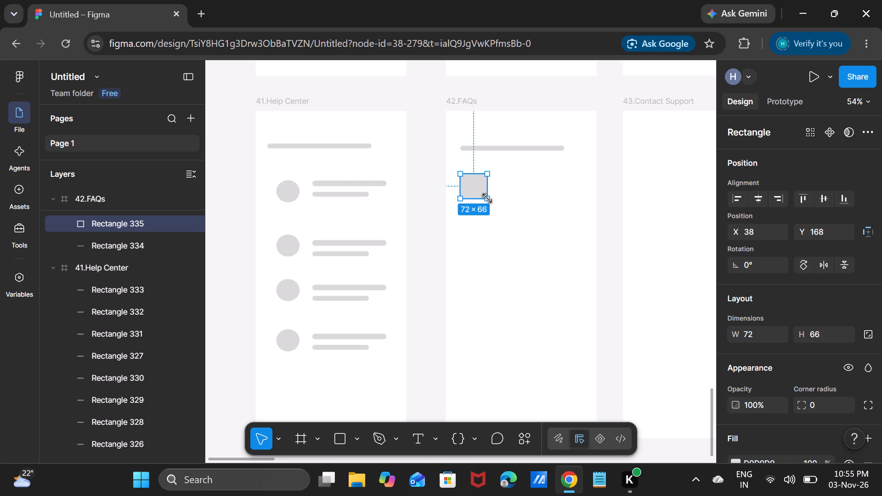
Set the corner radius of the new 42.FAQs rectangle to 10.
double_click(815, 402)
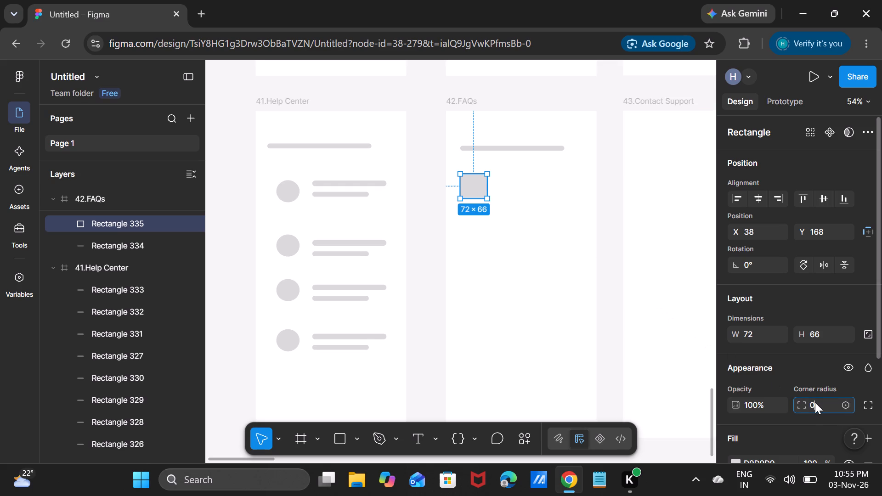
text(10)
key(Return)
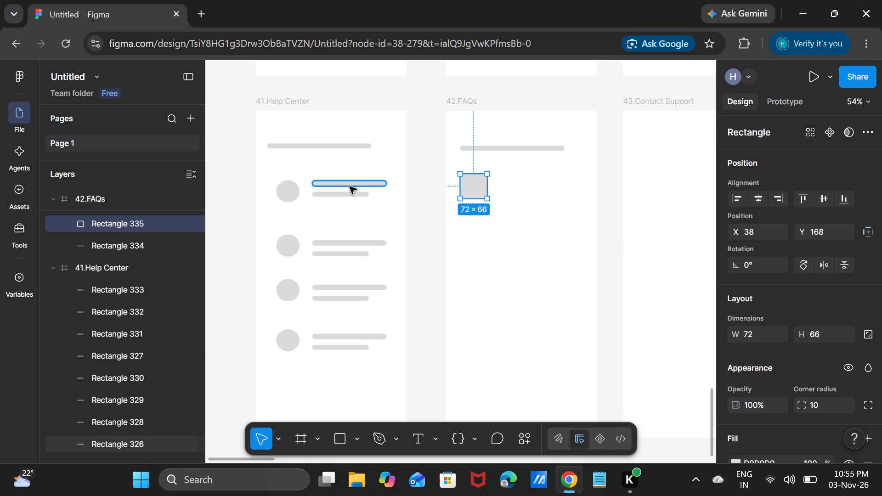
Copy the top 198 × 15 list bar from 41.Help Center and place the duplicate beside the 42.FAQs thumbnail at X 118, Y 186.
click(350, 186)
key(ctrl+c)
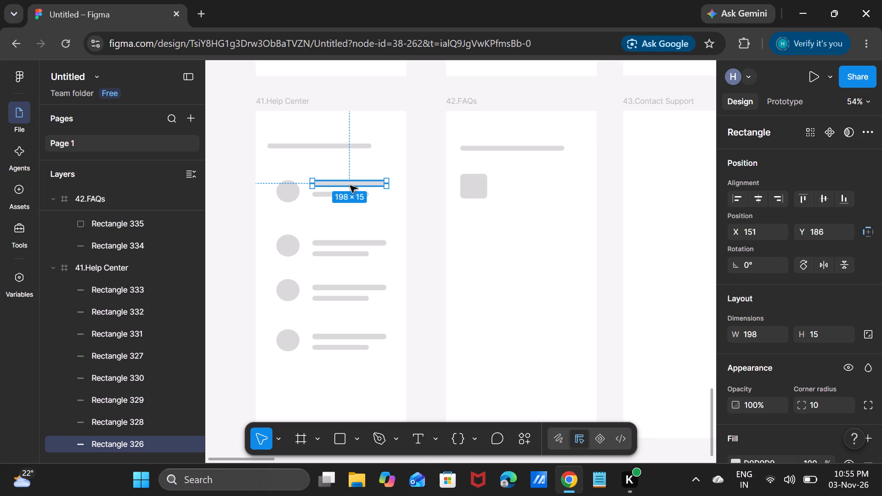
key(ctrl+v)
drag(350, 186, 563, 189)
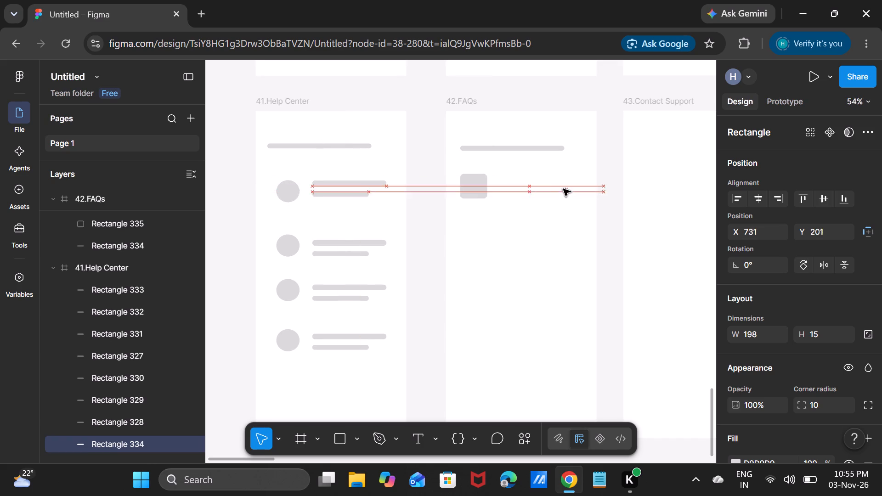
drag(563, 189, 528, 184)
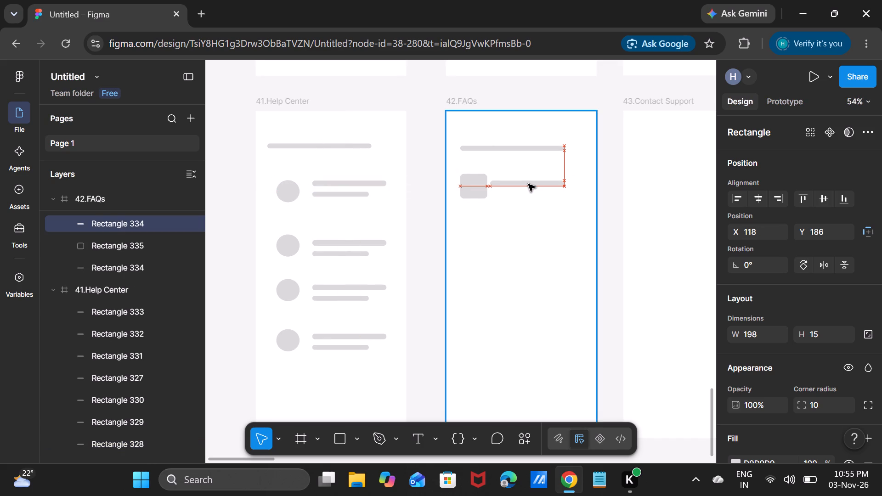
drag(528, 184, 534, 180)
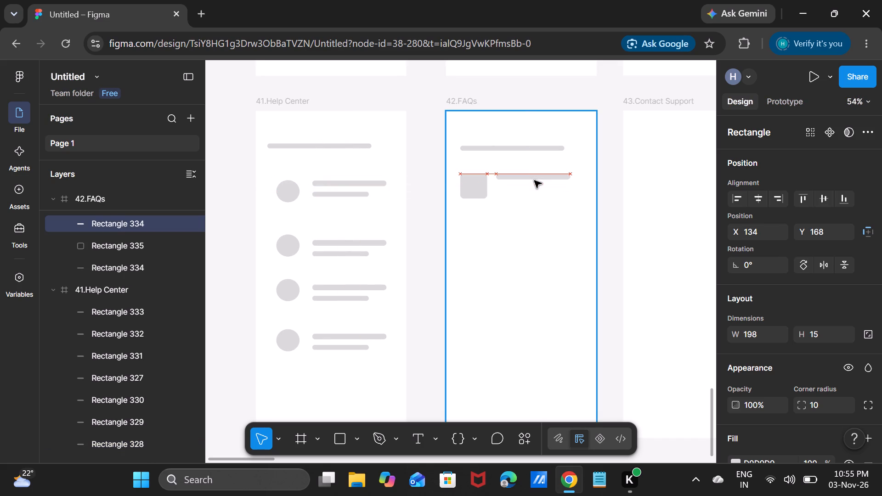
drag(534, 180, 532, 182)
drag(532, 182, 531, 183)
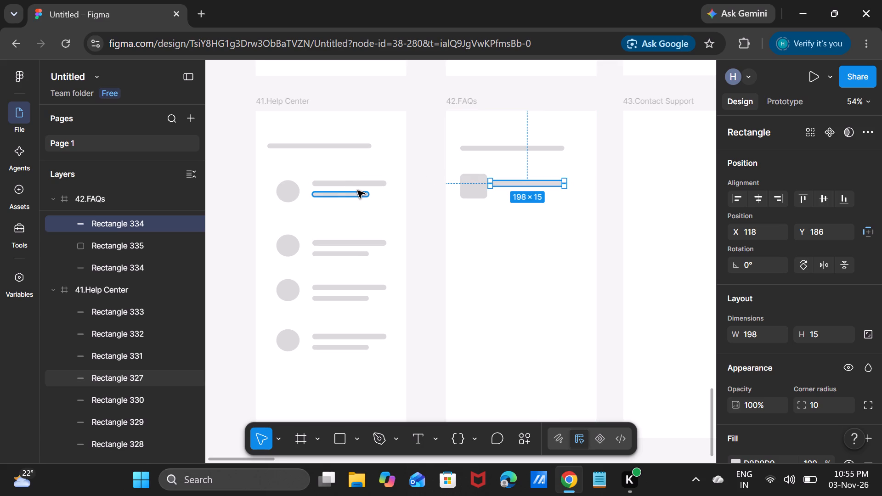
Copy the top 151 × 13 list bar from 41.Help Center and place the duplicate under the long bar in 42.FAQs at X 118, Y 221.
click(357, 191)
key(ctrl+c)
key(ctrl+v)
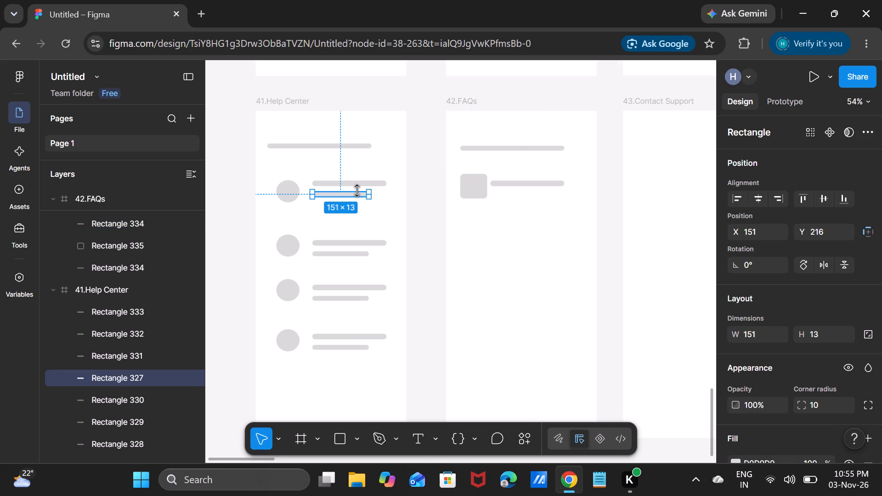
drag(357, 193, 416, 204)
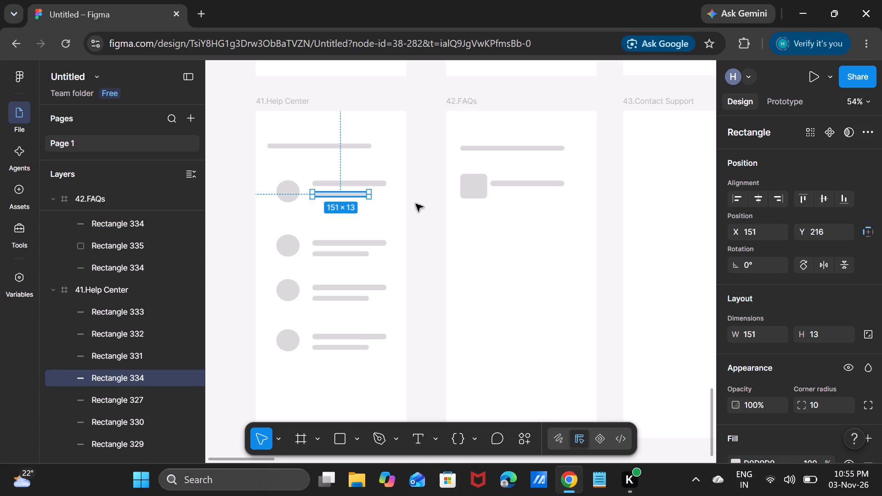
drag(416, 204, 535, 193)
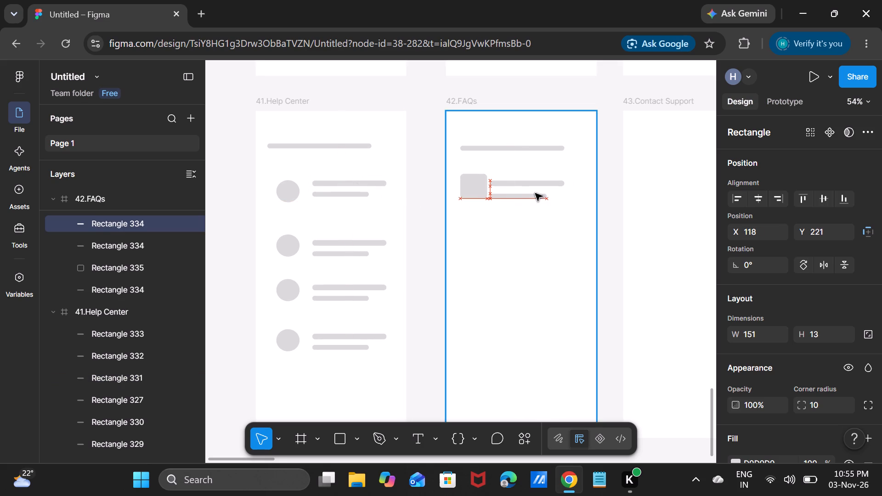
drag(535, 193, 540, 192)
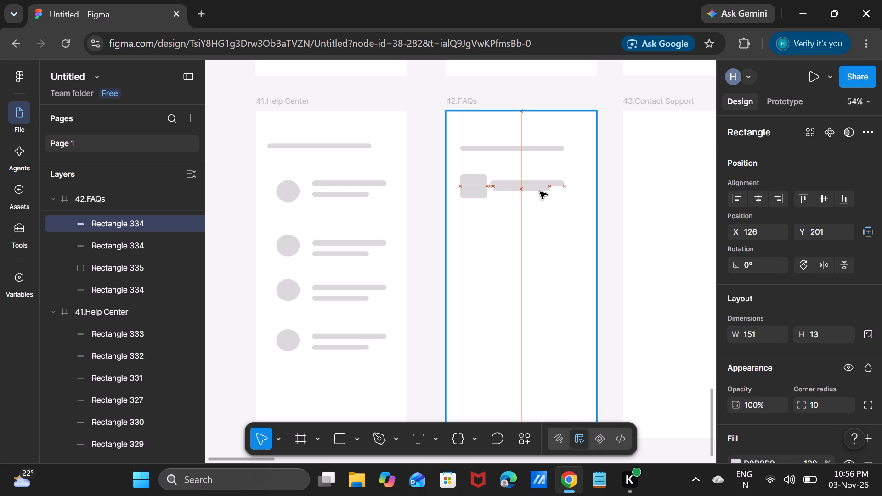
drag(540, 192, 537, 191)
drag(537, 191, 535, 192)
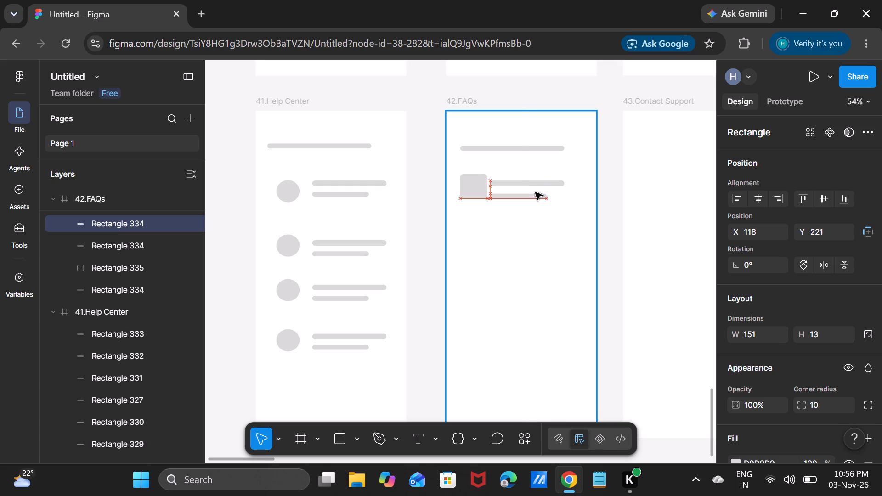
drag(535, 192, 535, 192)
click(553, 238)
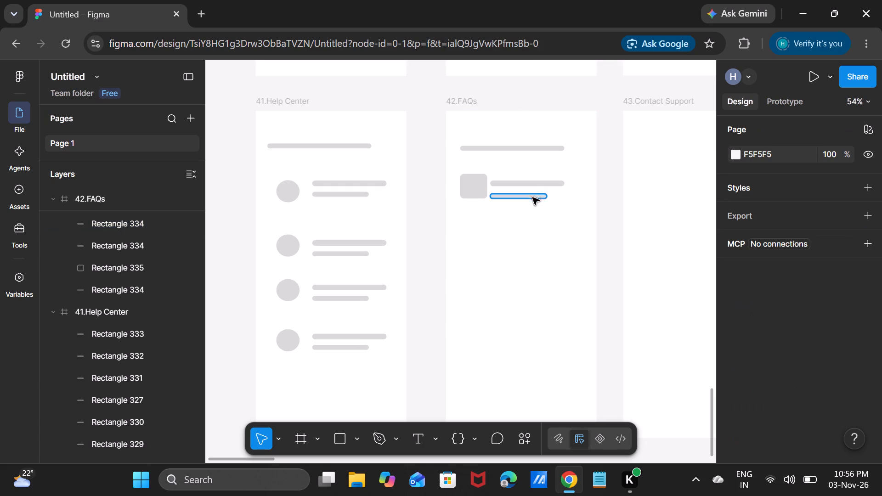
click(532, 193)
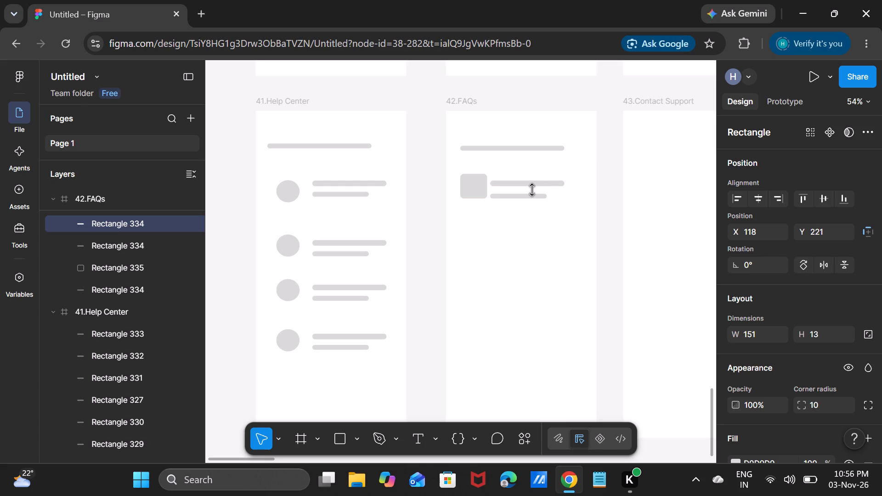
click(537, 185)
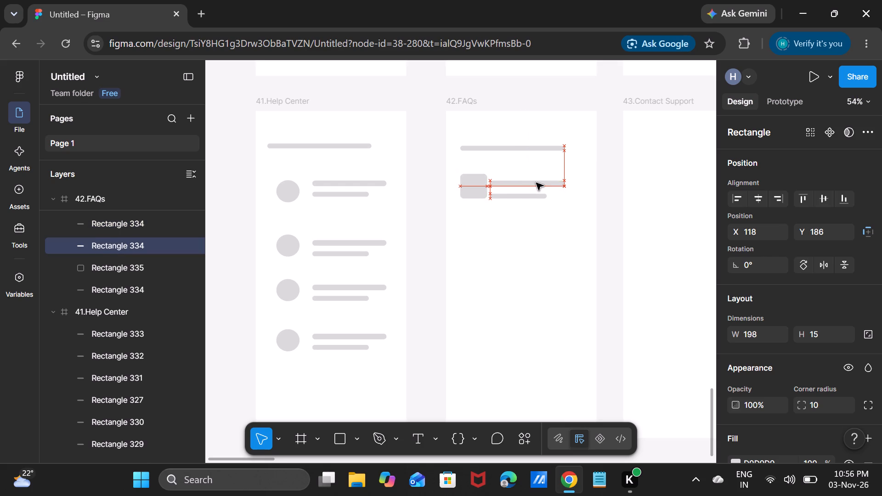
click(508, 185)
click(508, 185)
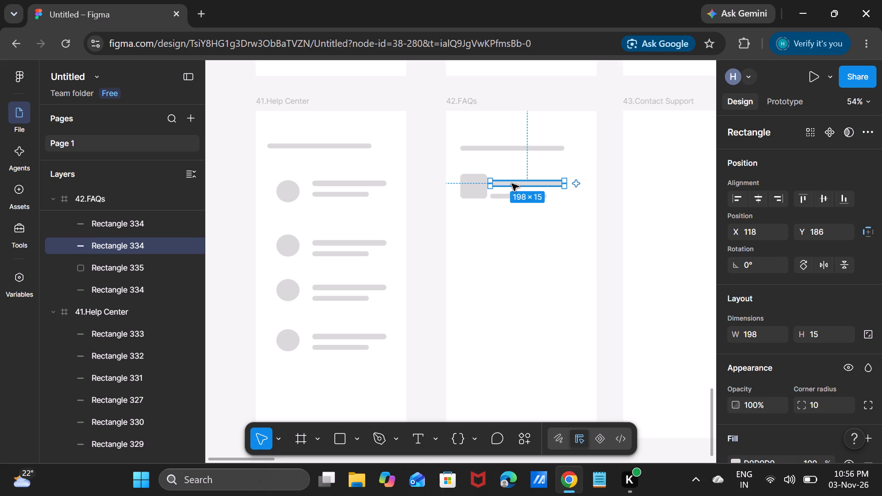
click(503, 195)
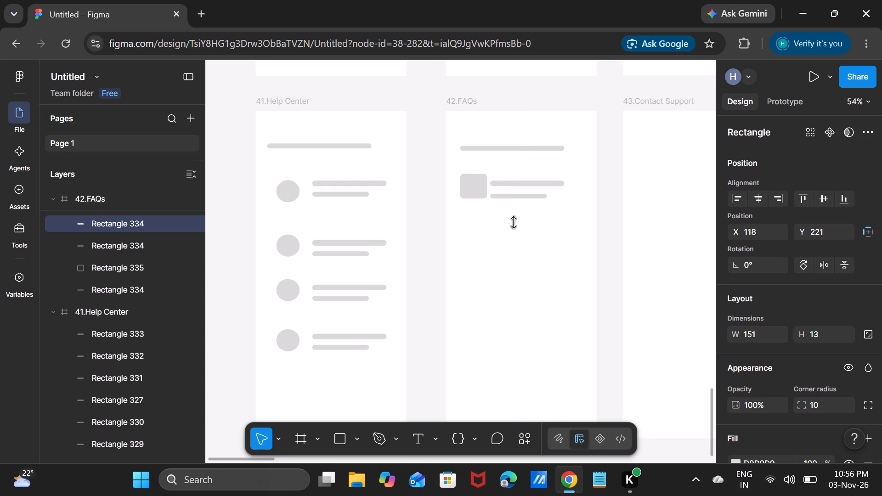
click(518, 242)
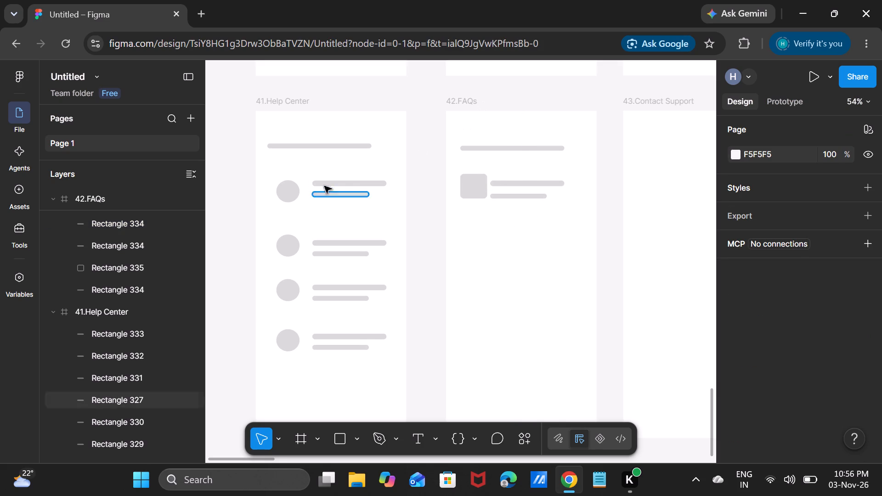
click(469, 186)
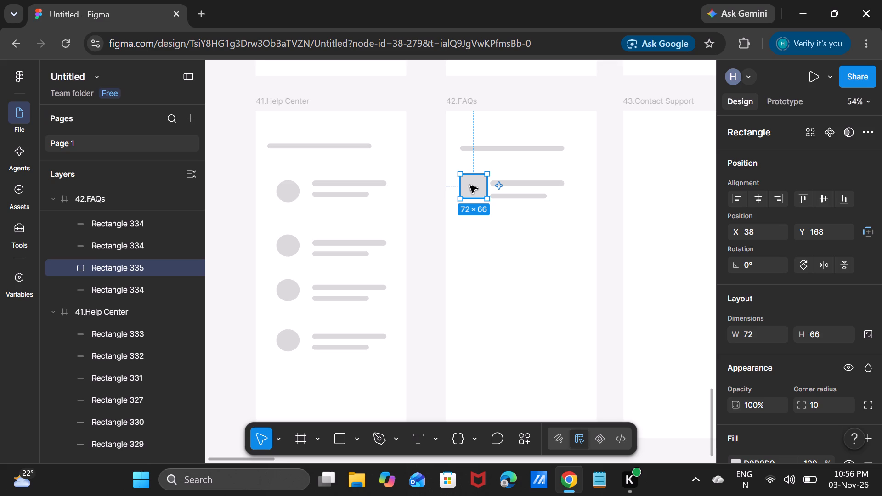
Move up both bars beside the 42.FAQs thumbnail, placing the short one at Y 201 and the long one at Y 168.
drag(509, 197, 512, 190)
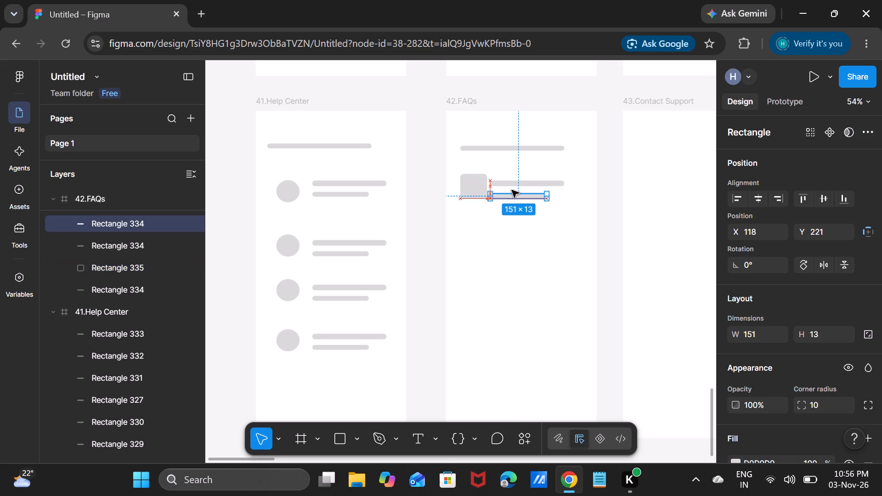
drag(512, 190, 509, 193)
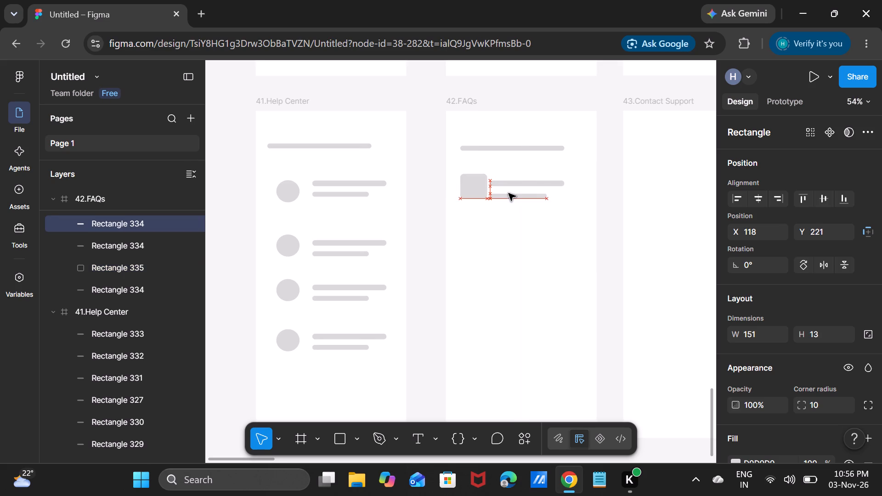
drag(509, 193, 509, 192)
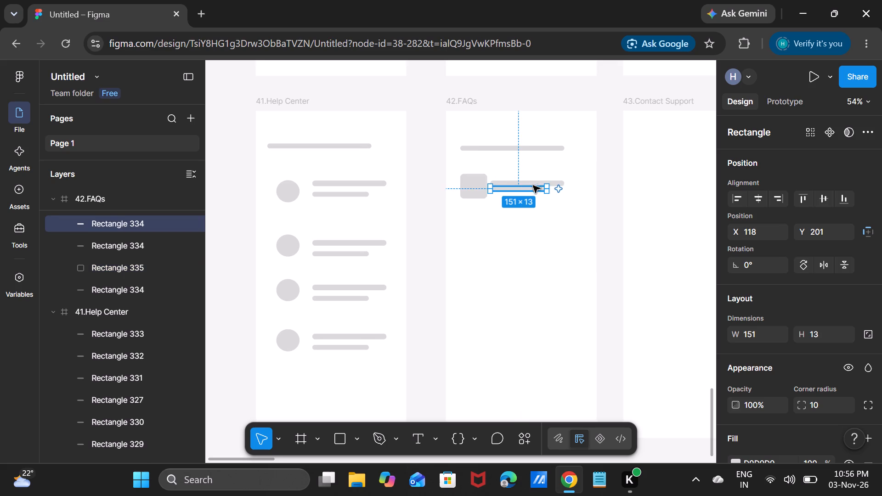
click(560, 194)
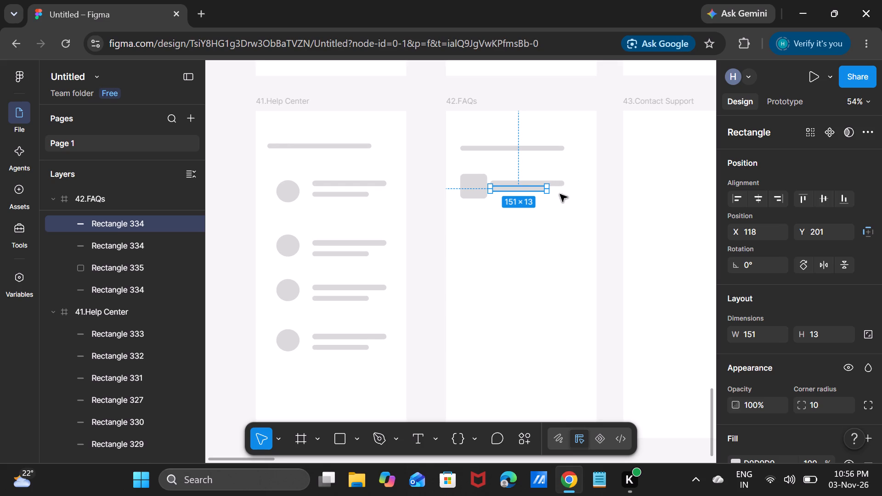
drag(559, 186, 559, 181)
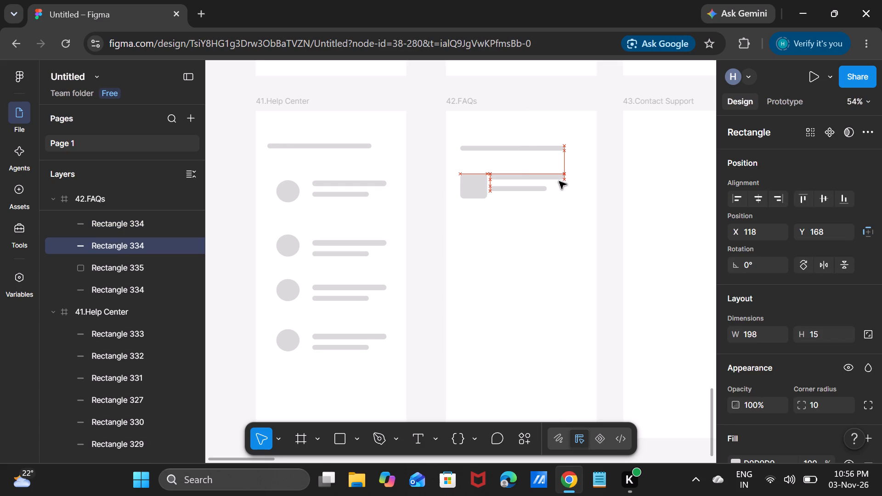
drag(559, 181, 559, 180)
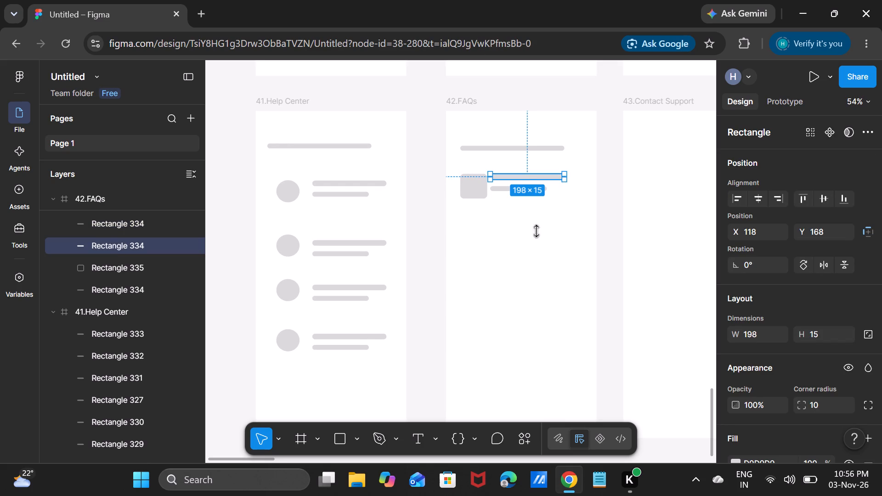
Copy the 72 × 66 thumbnail in 42.FAQs and place the duplicate below it at X 38, Y 308.
drag(499, 246, 468, 188)
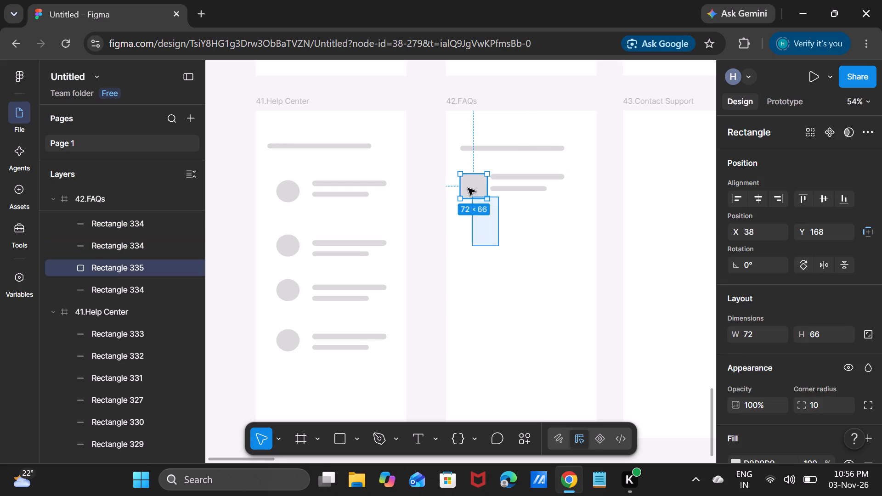
click(468, 188)
click(507, 277)
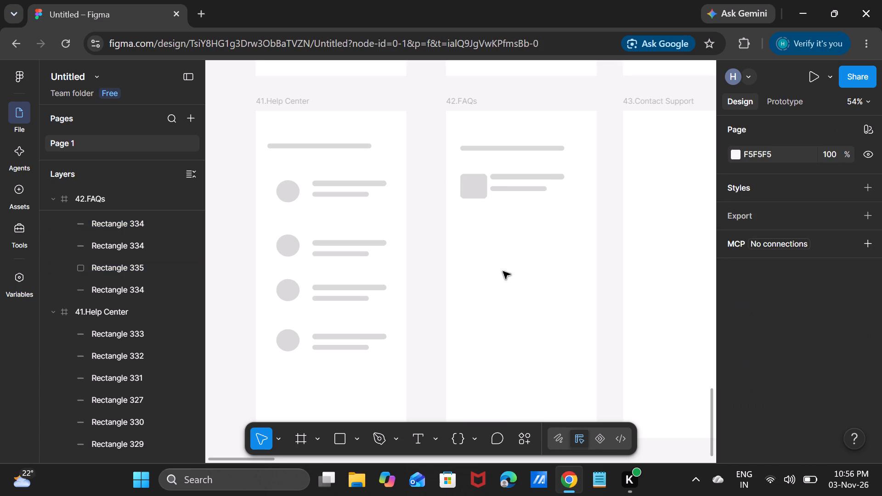
click(477, 197)
key(ctrl+c)
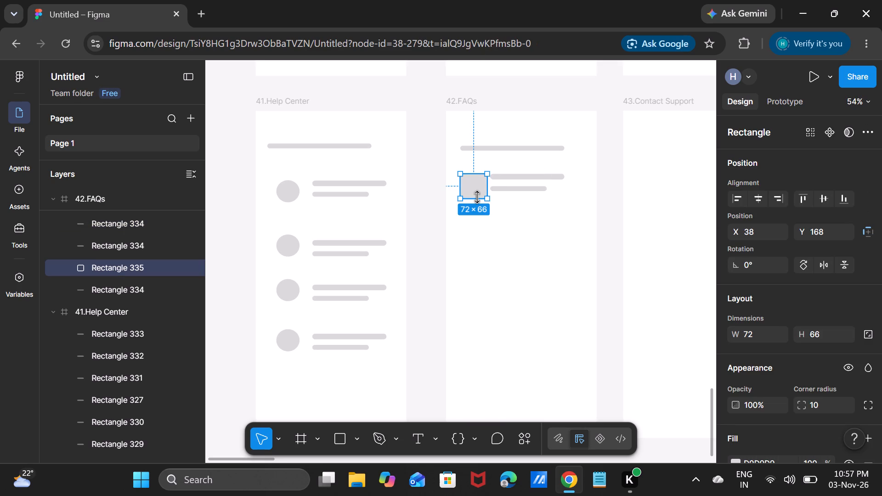
key(ctrl+v)
drag(481, 188, 497, 234)
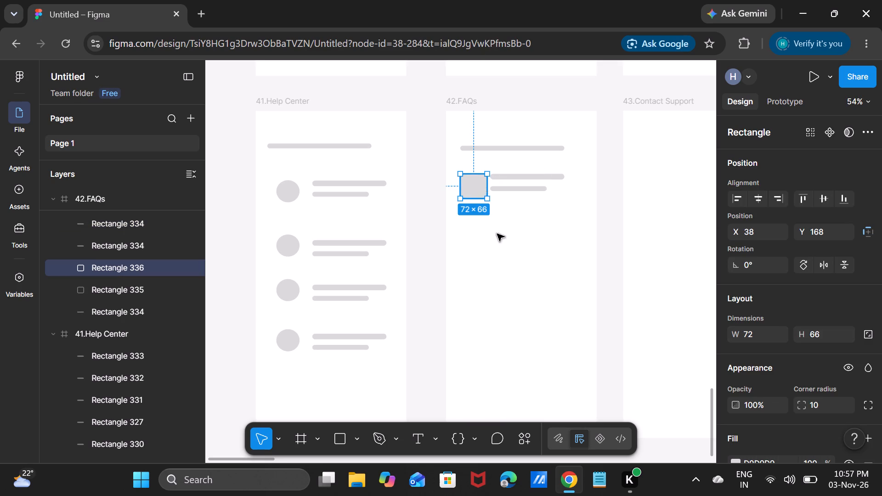
drag(497, 234, 481, 241)
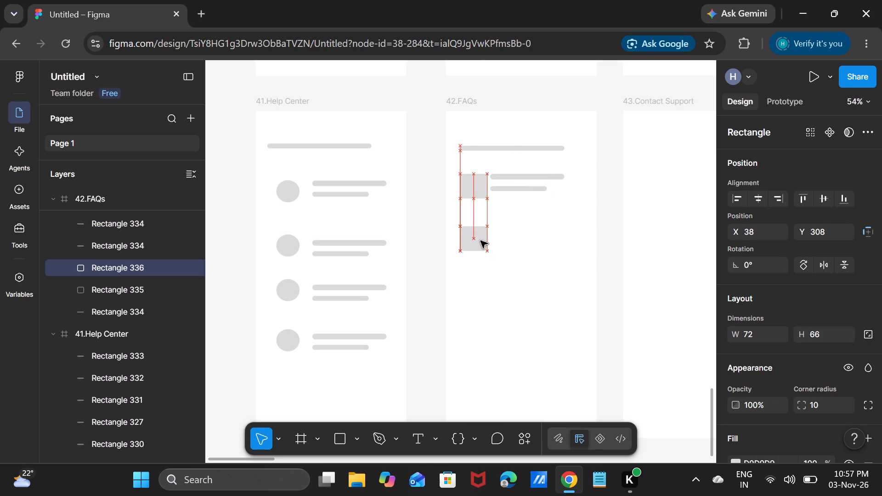
Paste two more 72 × 66 thumbnails in 42.FAQs, placing them down the same column at X 38, Y 436 and Y 576.
key(ctrl+space)
key(ctrl+v)
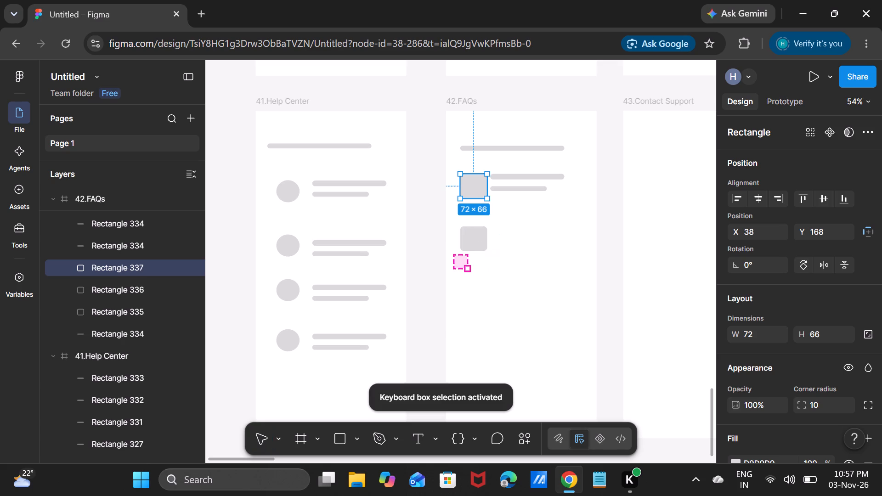
click(496, 293)
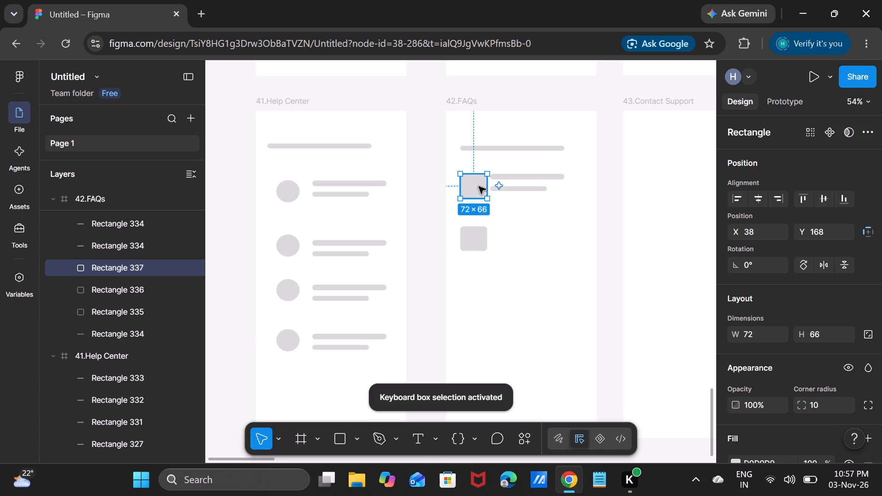
drag(477, 187, 474, 284)
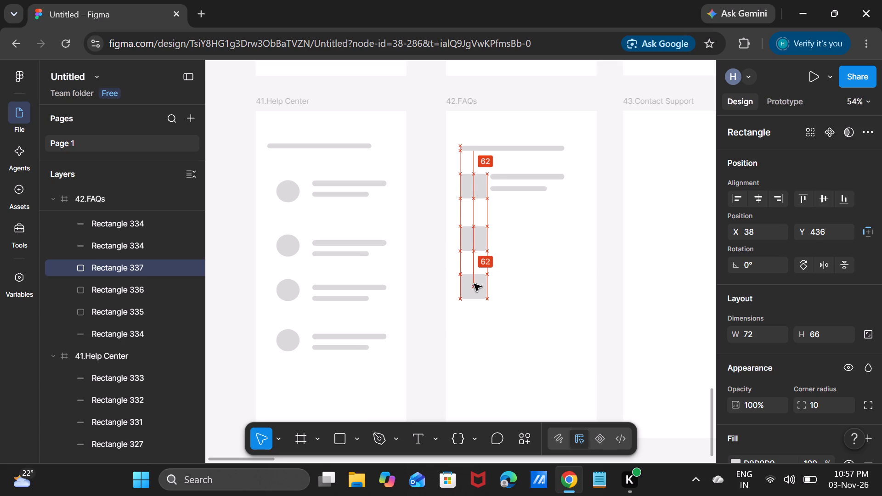
drag(474, 284, 474, 285)
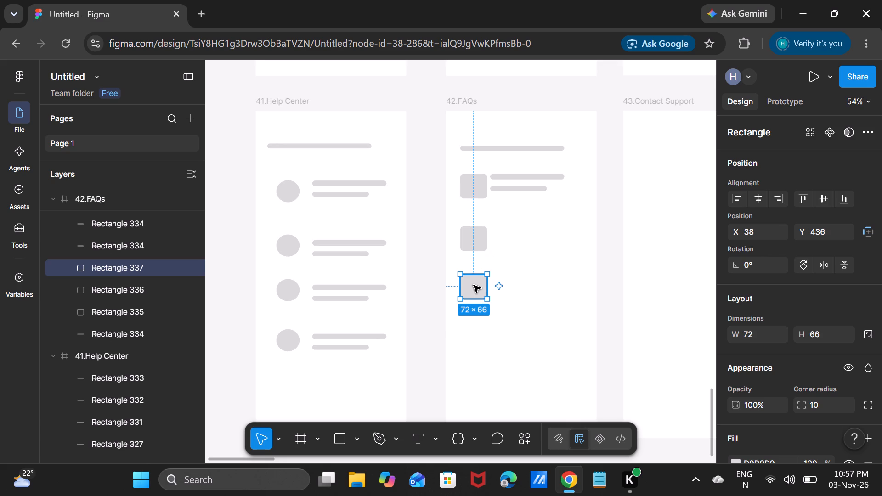
ctrl+click(474, 285)
key(ctrl+v)
drag(477, 181, 477, 197)
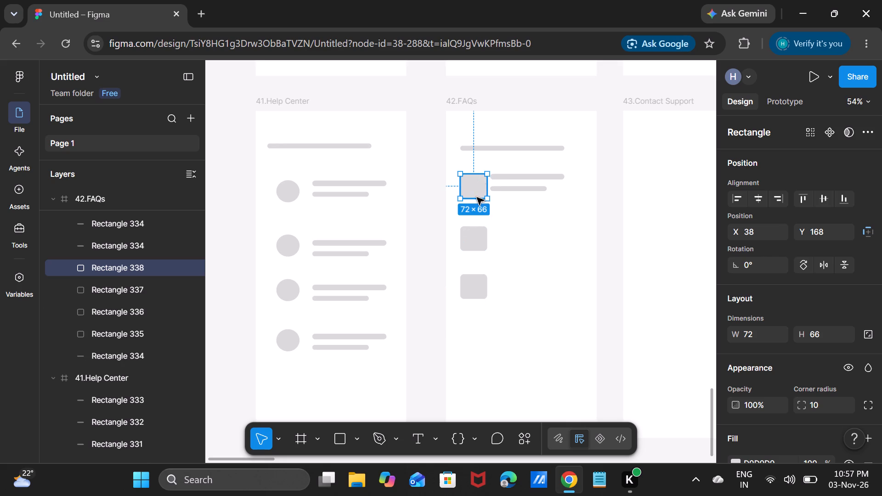
drag(477, 197, 475, 335)
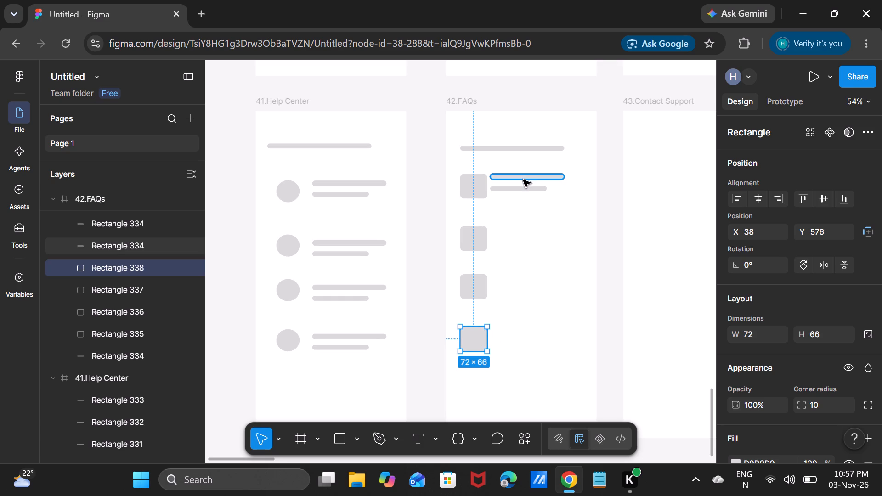
Copy the 198 × 15 bar beside the first 42.FAQs thumbnail and place the duplicate beside the second thumbnail at X 118, Y 326.
click(523, 179)
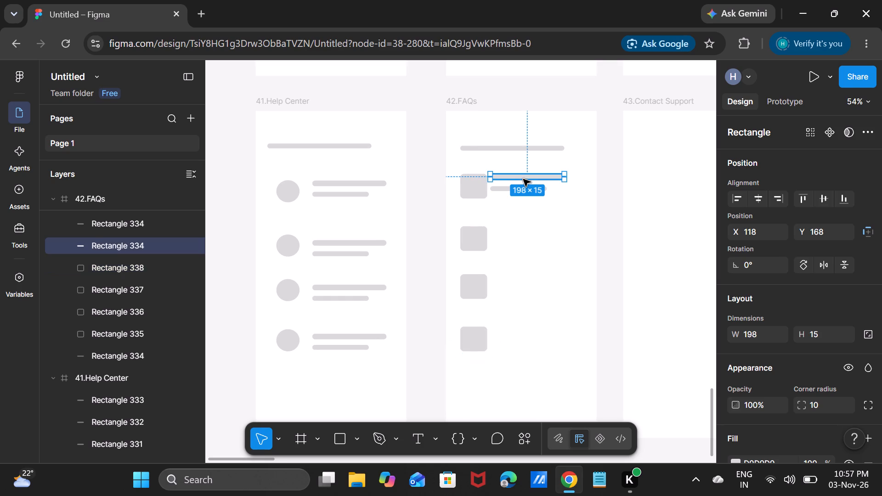
key(ctrl+c)
key(ctrl+v)
drag(523, 179, 530, 230)
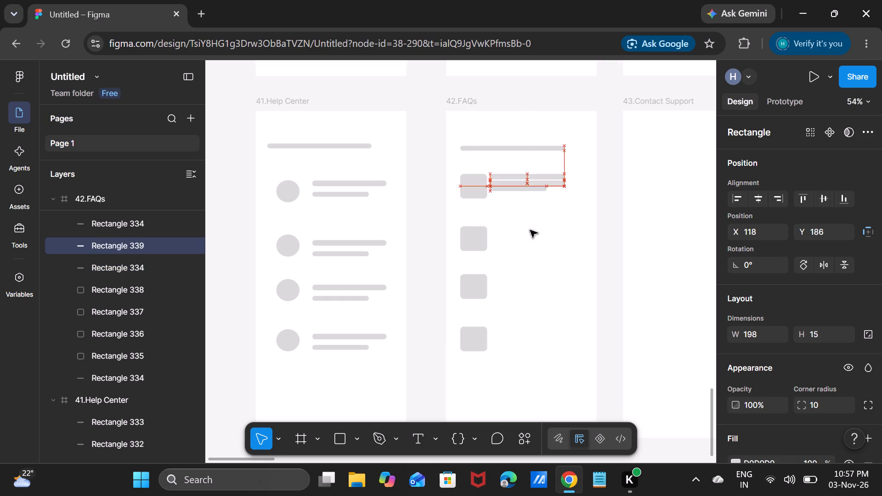
drag(530, 230, 525, 235)
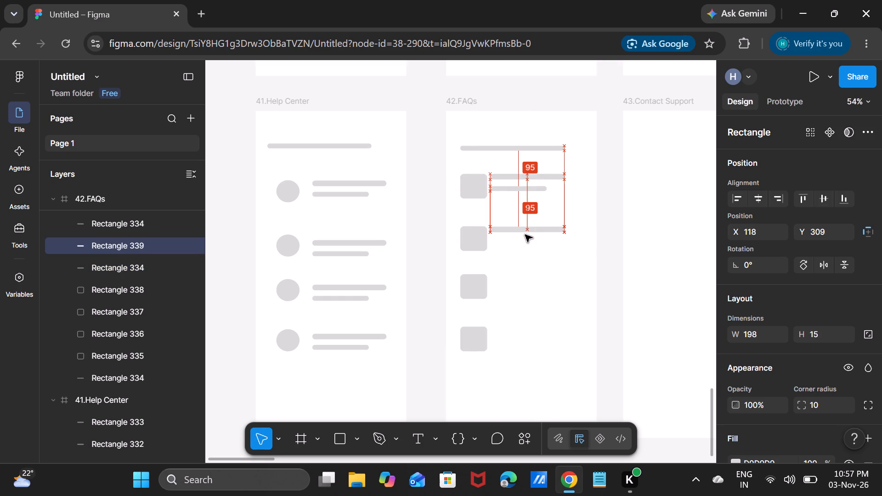
drag(525, 235, 525, 237)
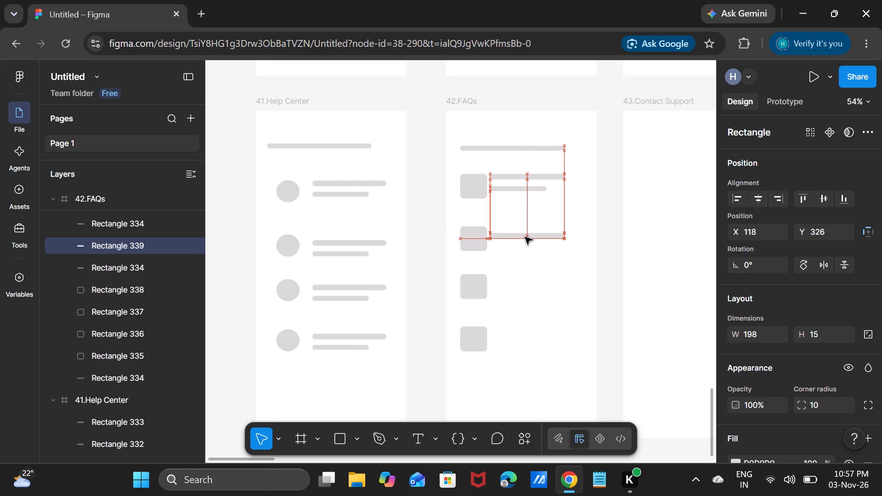
drag(525, 237, 525, 237)
Paste two more 198 × 15 bars beside the third and fourth 42.FAQs thumbnails at X 118, Y 453 and Y 580.
key(ctrl+v)
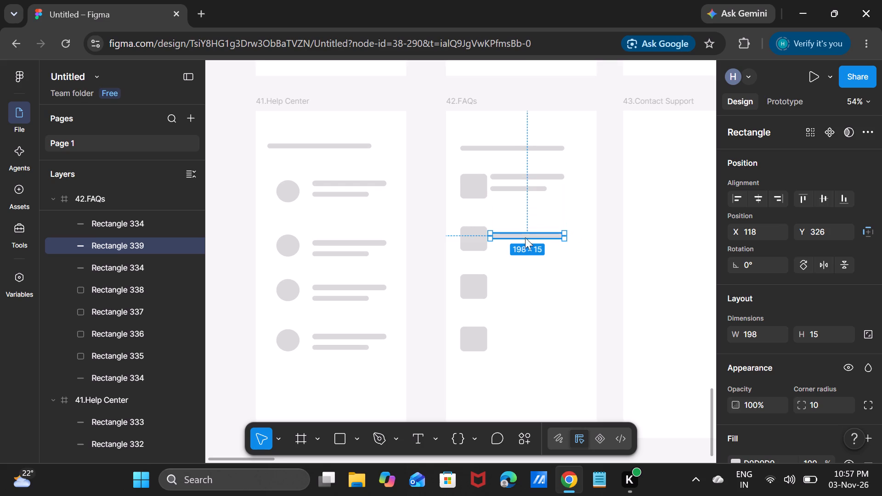
drag(543, 174, 572, 293)
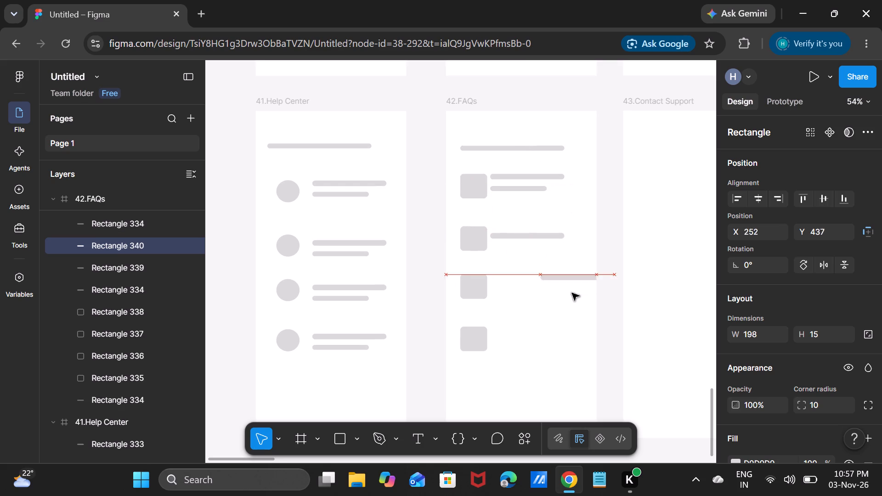
drag(572, 293, 544, 276)
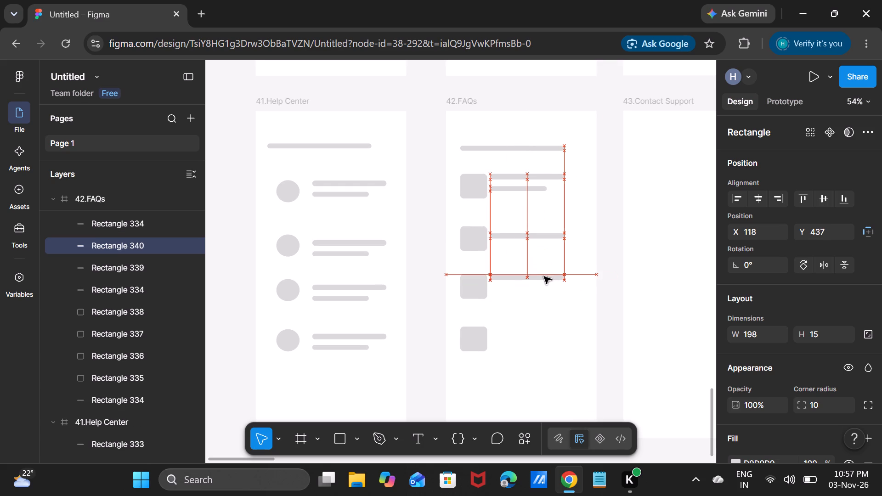
drag(544, 276, 543, 279)
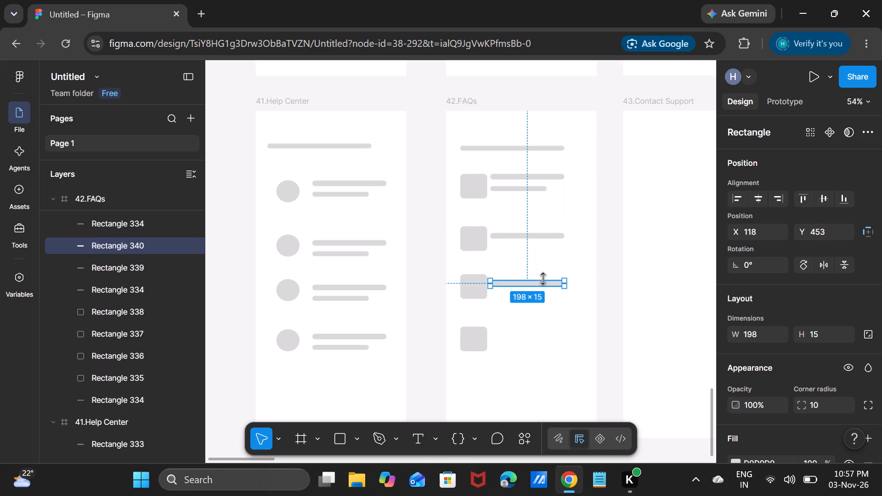
key(ctrl+v)
drag(546, 178, 545, 341)
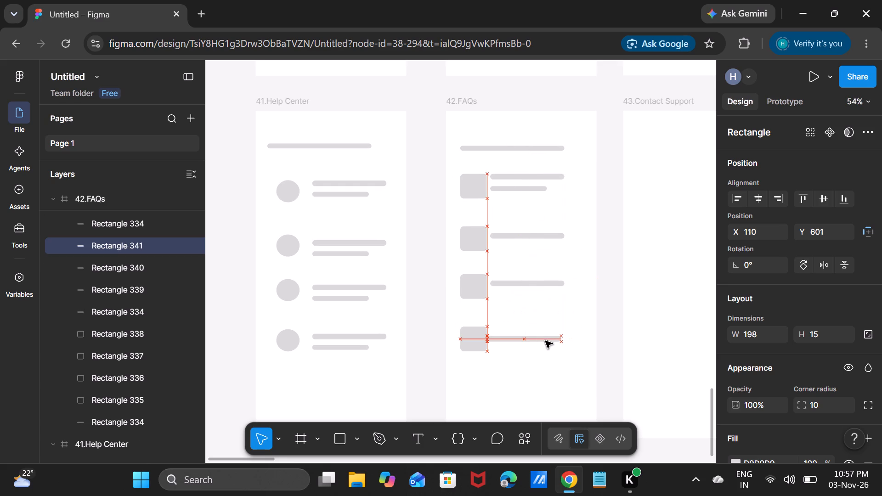
drag(545, 341, 550, 334)
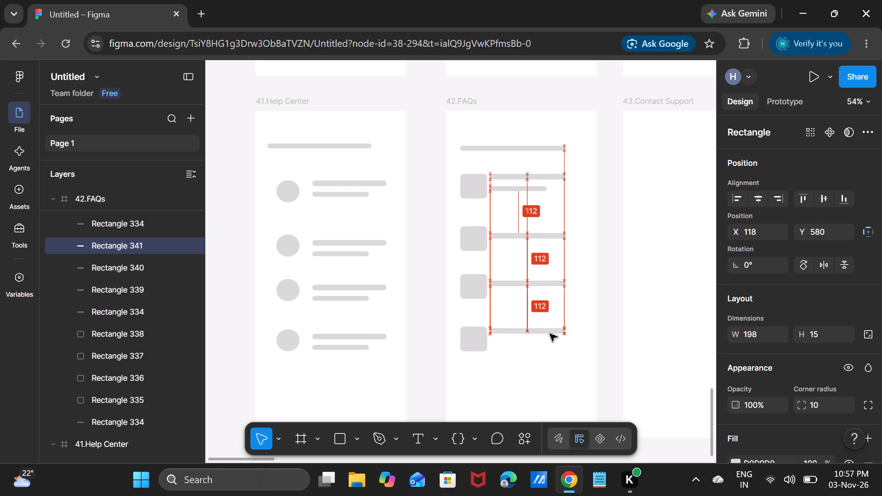
drag(550, 334, 549, 334)
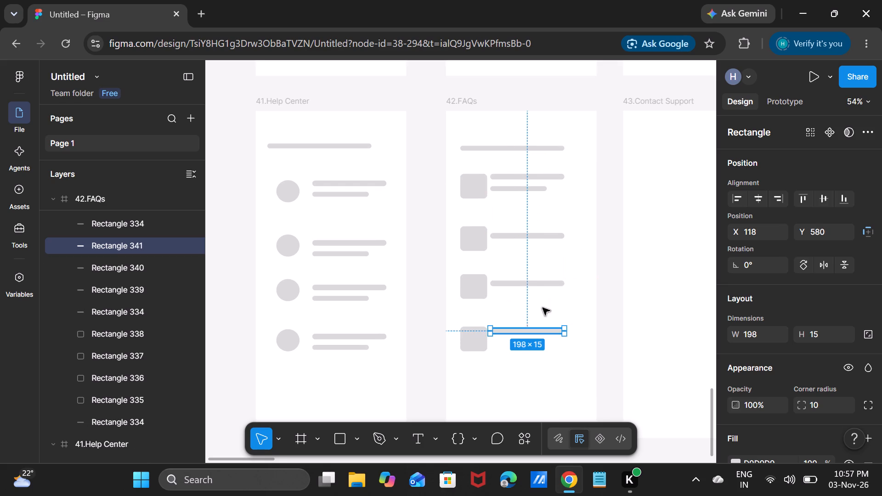
Move up the long bars beside the third and second 42.FAQs thumbnails to Y 437 and Y 318 respectively.
drag(531, 280, 532, 277)
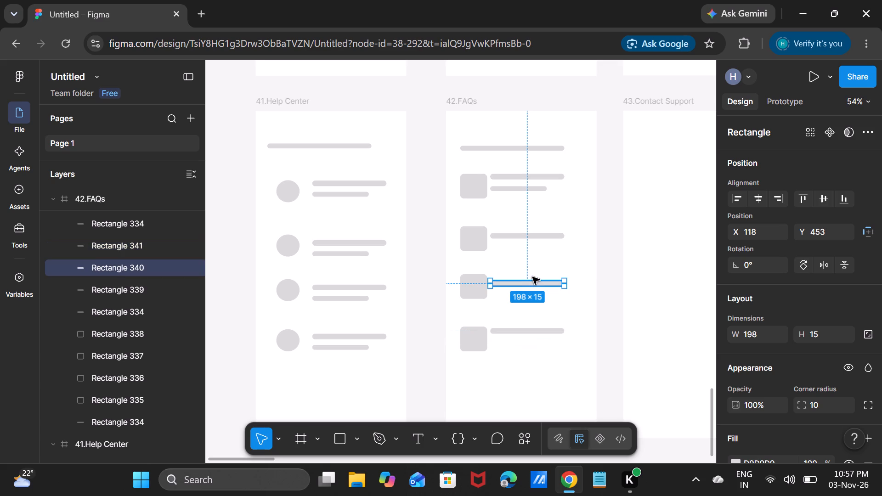
drag(532, 277, 534, 275)
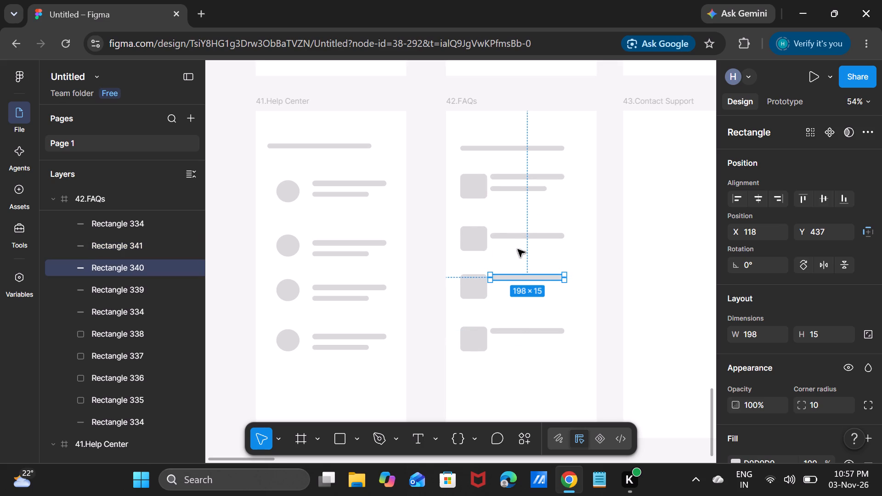
click(522, 233)
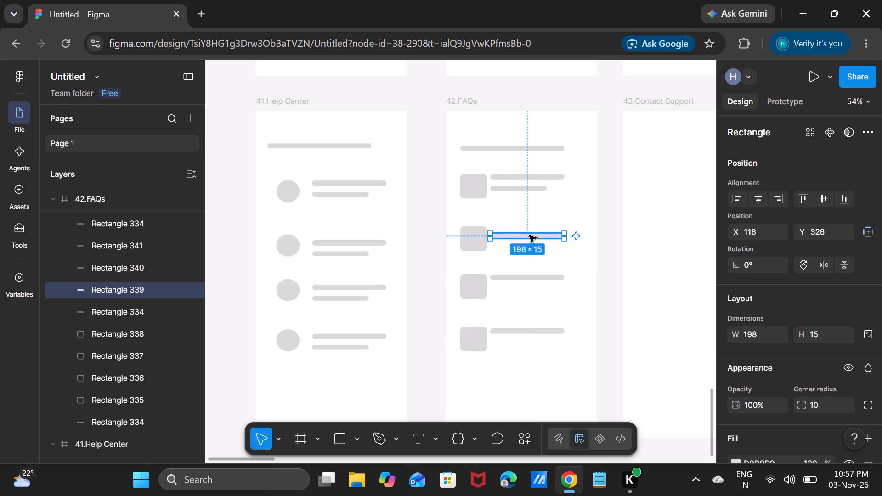
click(531, 235)
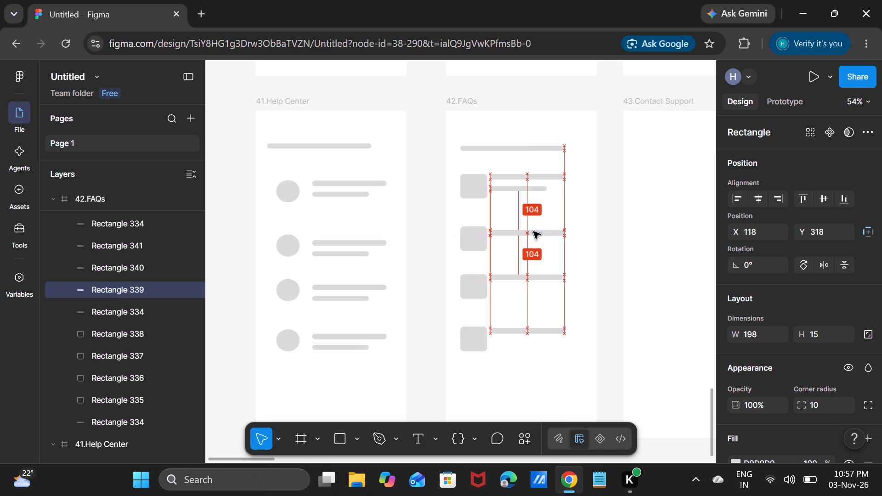
Copy the 151 × 13 bar from the first 42.FAQs row and place the duplicate under the second row's long bar at X 118, Y 341.
click(512, 185)
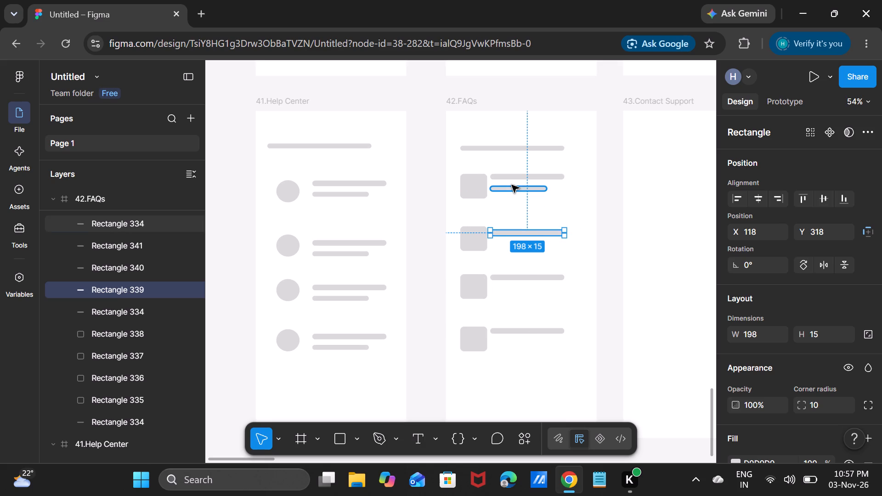
key(ctrl+c)
key(ctrl+v)
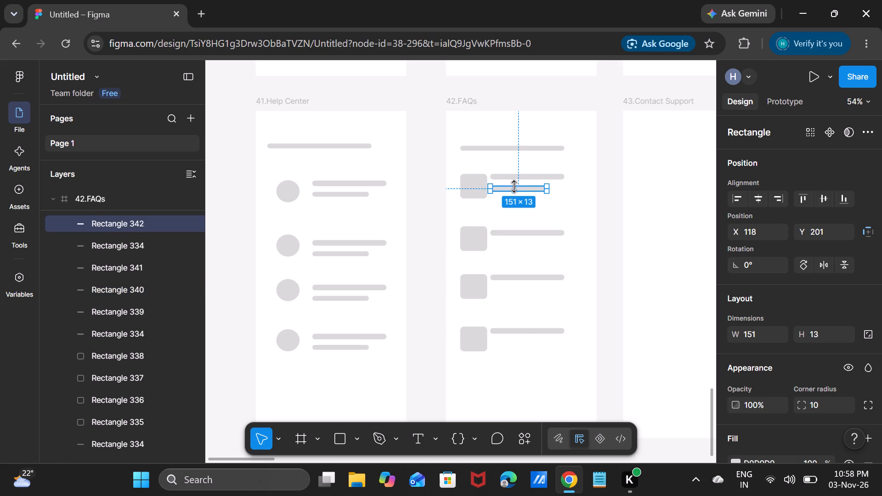
drag(526, 187, 544, 211)
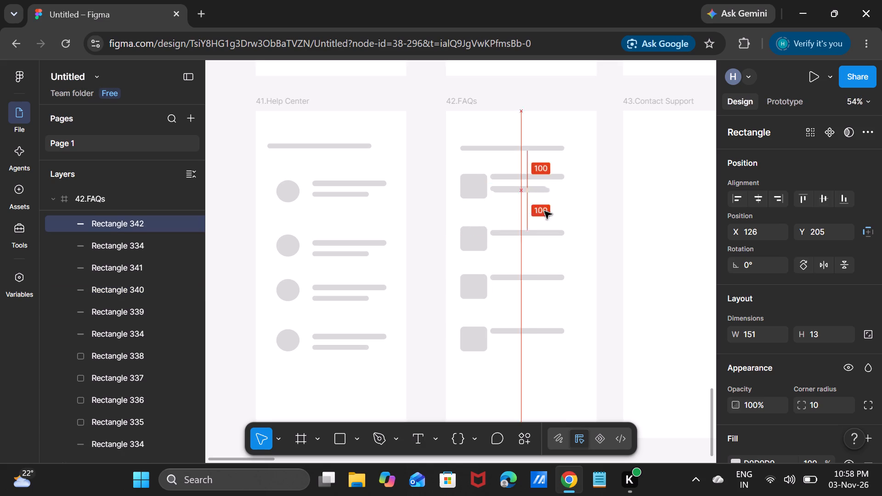
drag(544, 211, 525, 240)
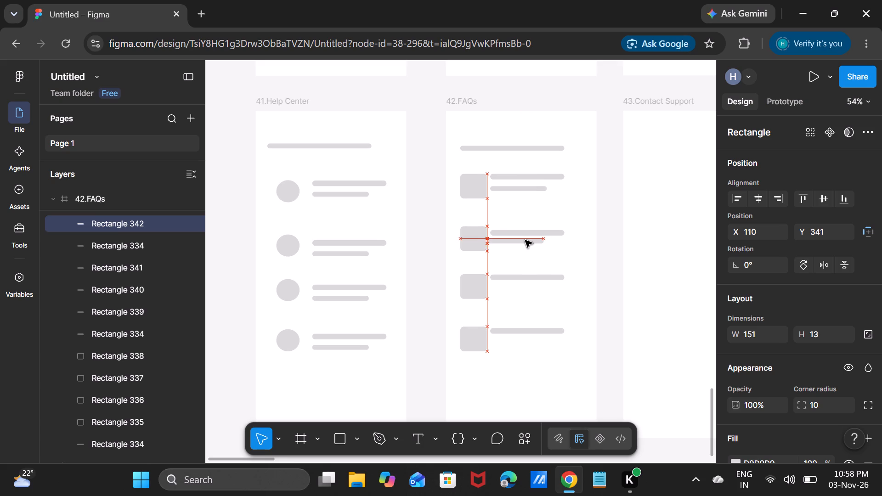
drag(525, 240, 527, 240)
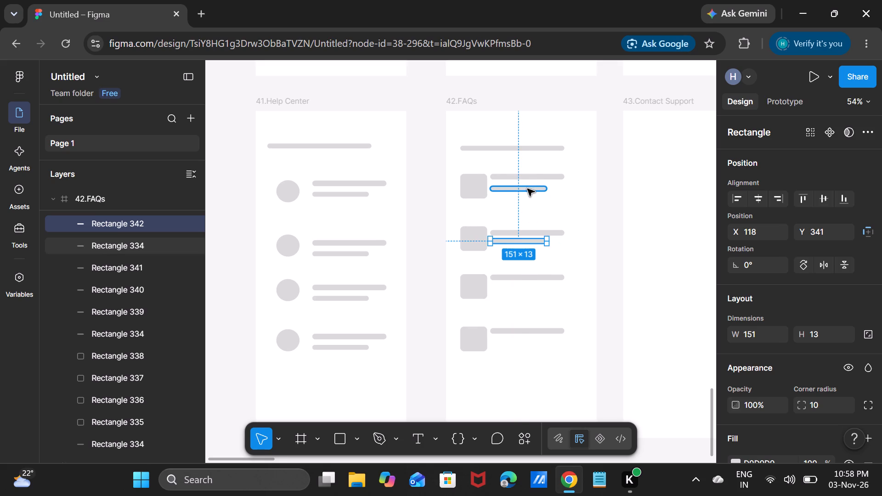
Paste two more 151 × 13 bars under the third and fourth rows' long bars in 42.FAQs at X 118, Y 462 and Y 609.
key(ctrl+v)
drag(527, 189, 551, 259)
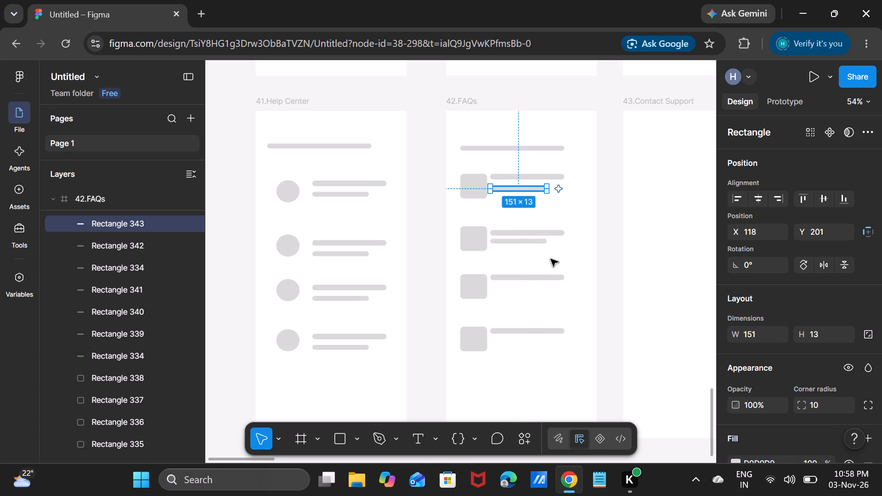
drag(551, 259, 529, 289)
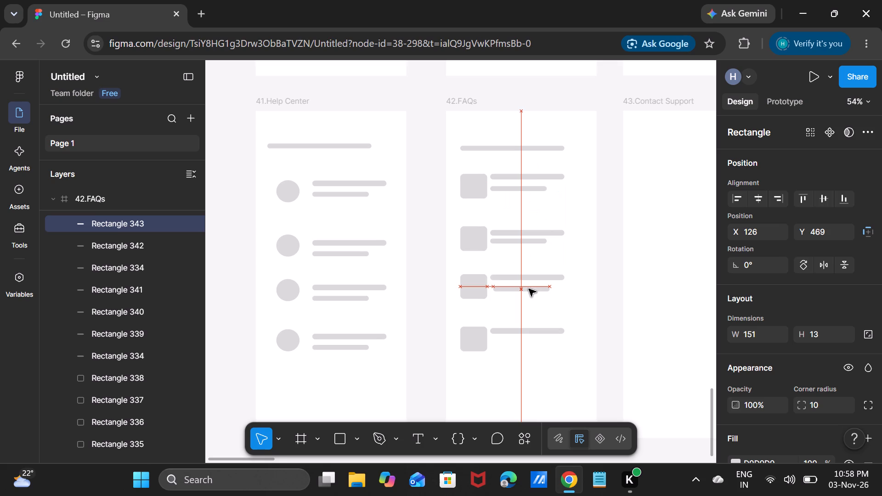
drag(529, 289, 526, 287)
key(ctrl+v)
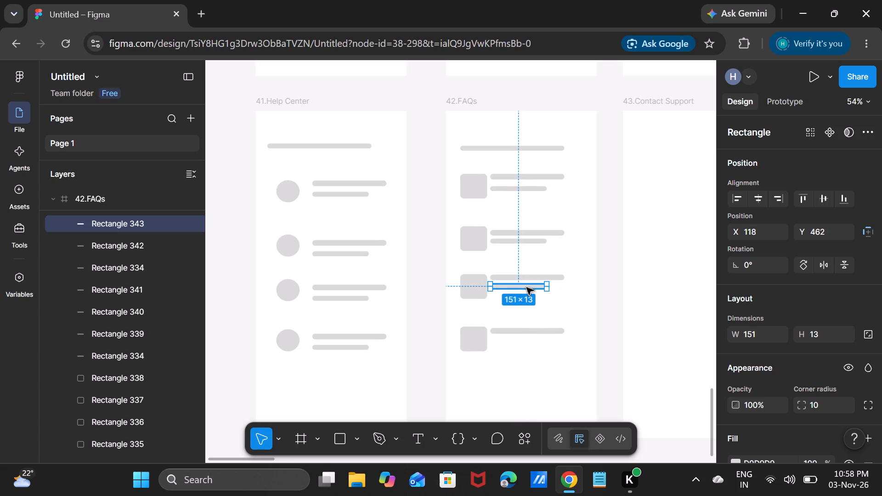
drag(532, 189, 532, 342)
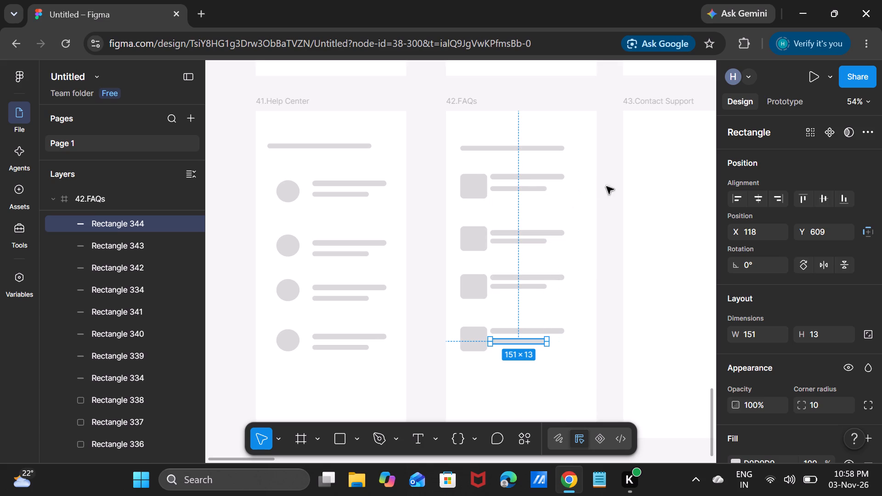
click(580, 200)
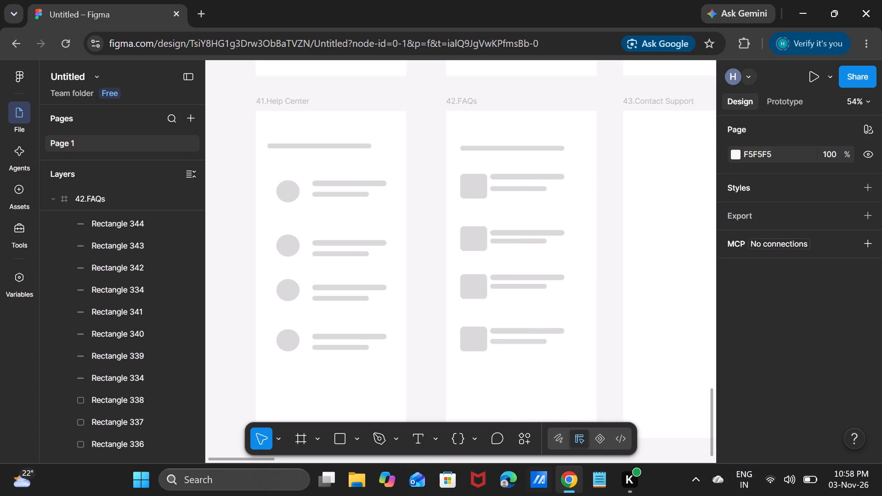
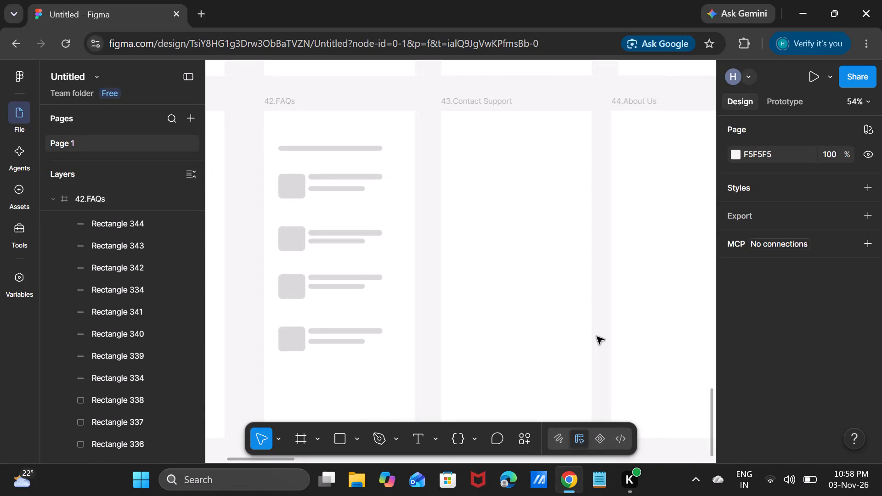
Copy the 278 × 13 title bar from 42.FAQs and place the duplicate in 43.Contact Support at X 38, Y 87.
click(340, 150)
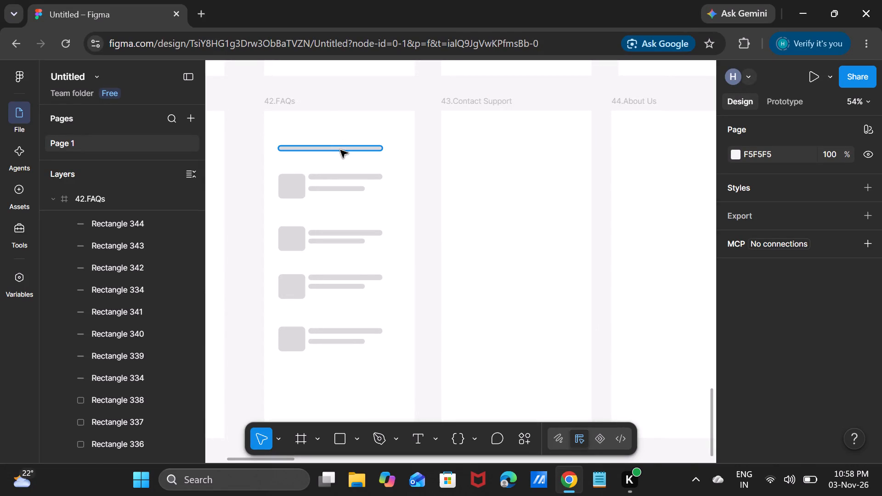
key(ctrl+c)
key(ctrl+v)
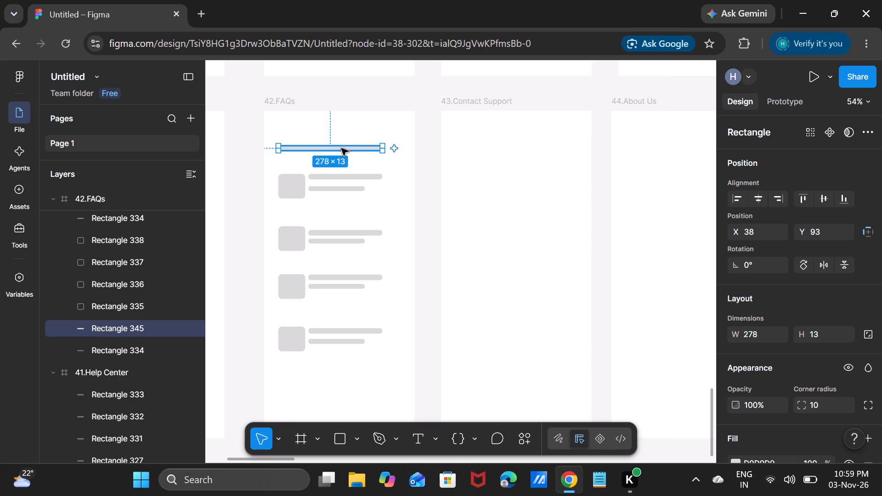
drag(341, 147, 531, 145)
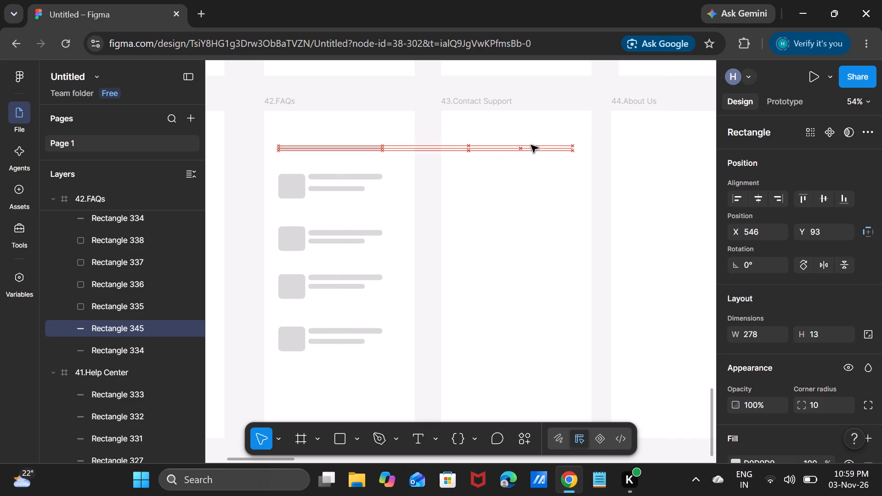
drag(531, 145, 518, 145)
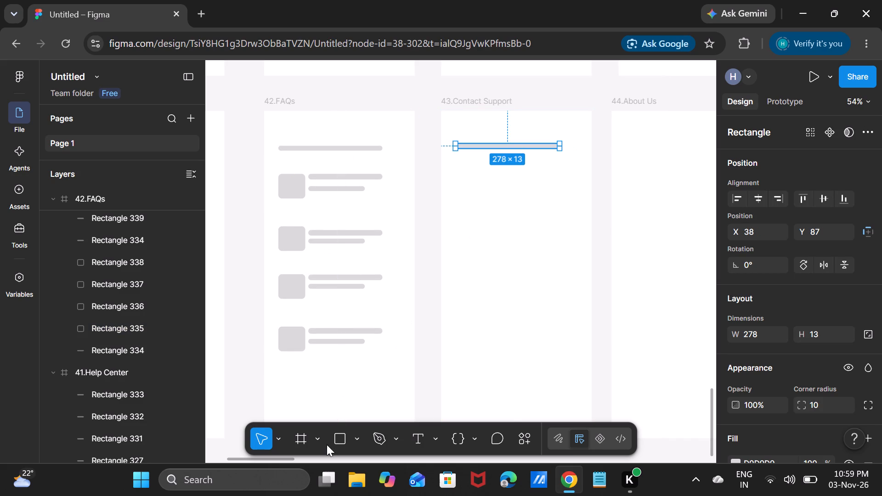
Draw a 320 × 63 rectangle under the title bar in 43.Contact Support at X 49, Y 188, with corner radius 10.
click(347, 431)
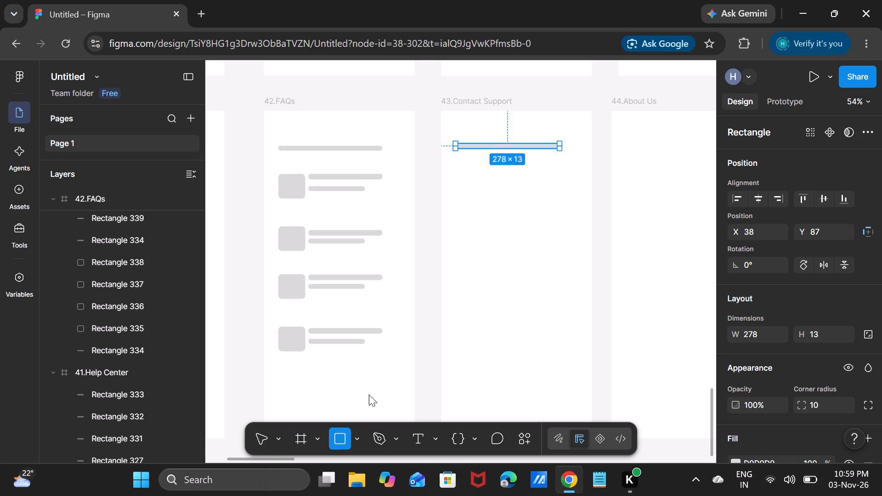
drag(459, 181, 526, 194)
drag(526, 194, 579, 204)
click(547, 229)
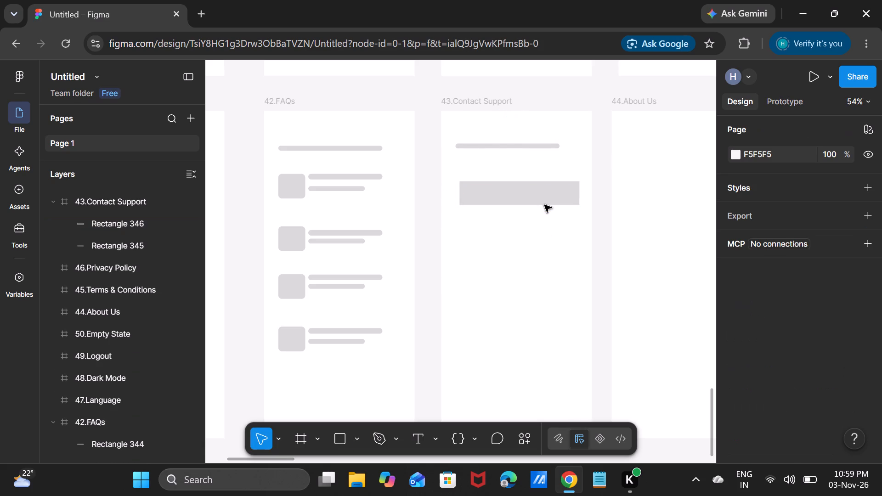
click(544, 184)
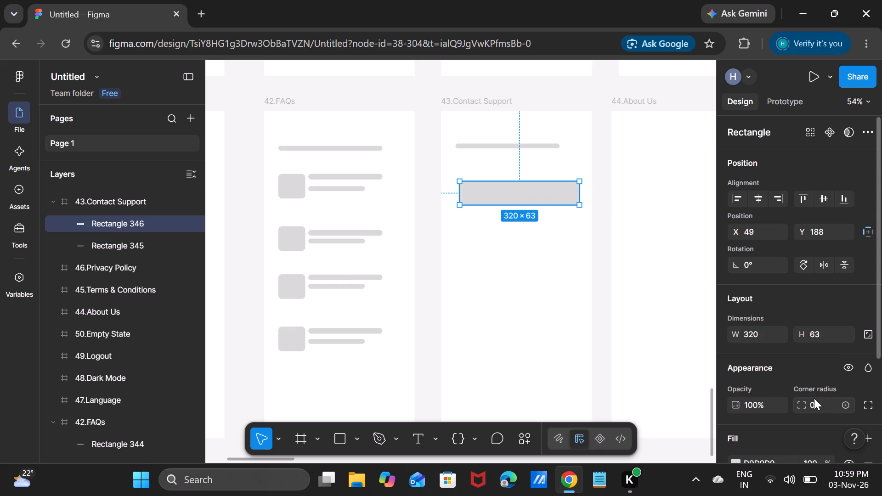
double_click(814, 398)
text(10)
key(Return)
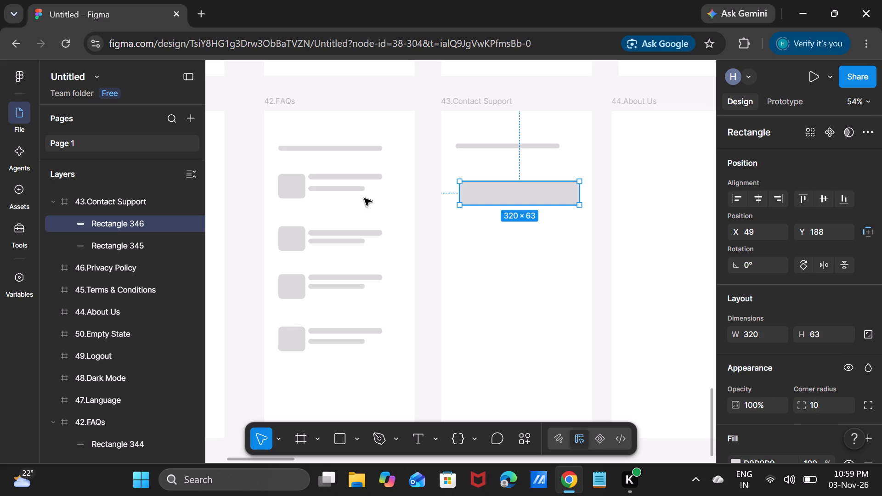
Duplicate the 320 × 63 block three times below itself in 43.Contact Support, at X 49 and Y 287, 405 and 523.
key(ctrl+c)
key(ctrl+v)
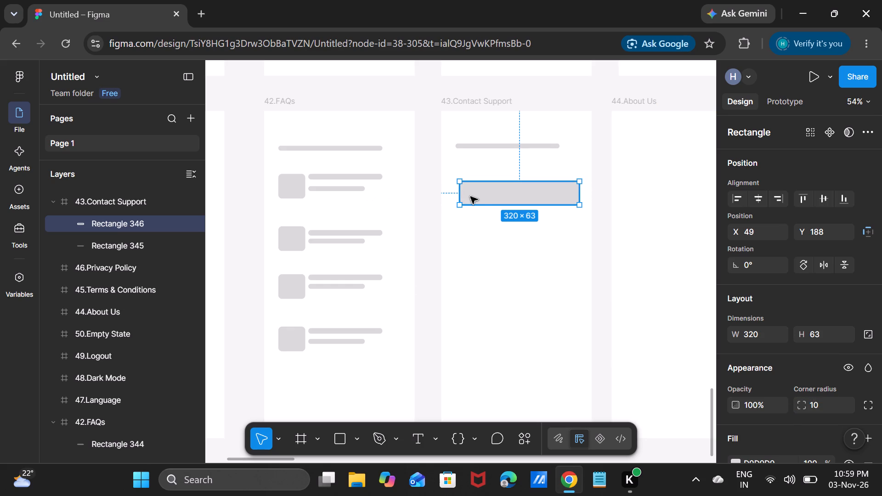
drag(482, 193, 481, 230)
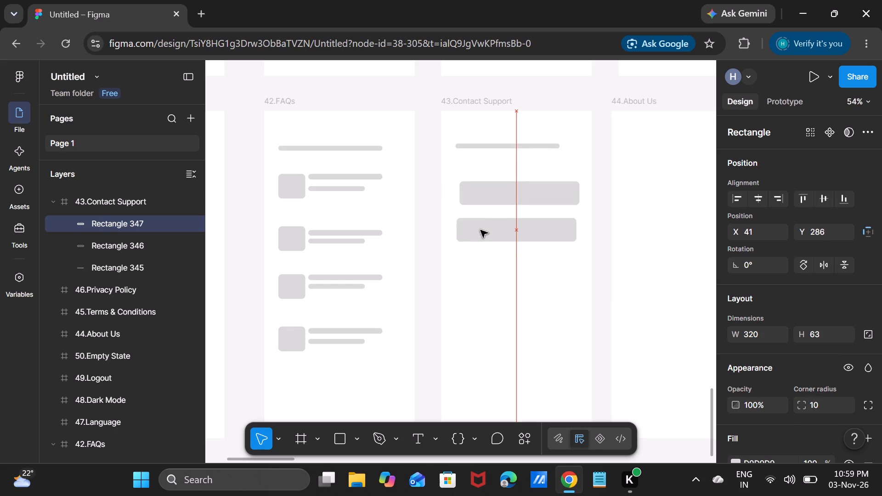
drag(481, 230, 483, 230)
key(ctrl+c)
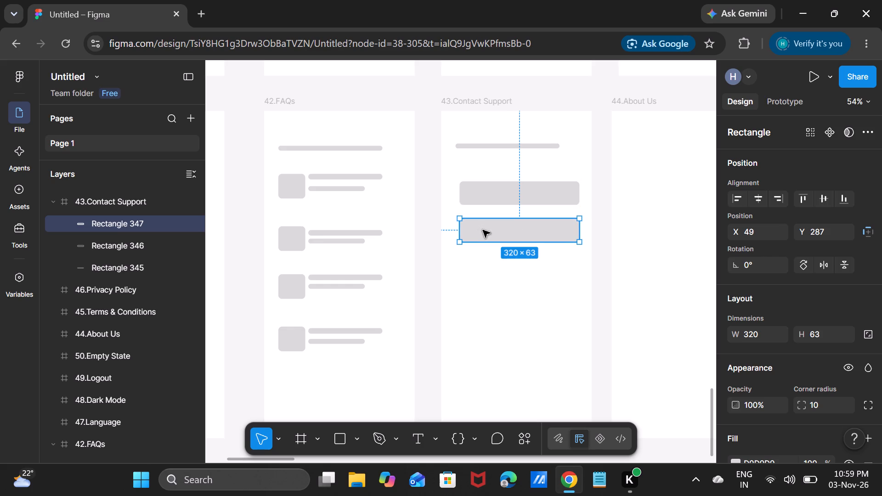
key(ctrl+v)
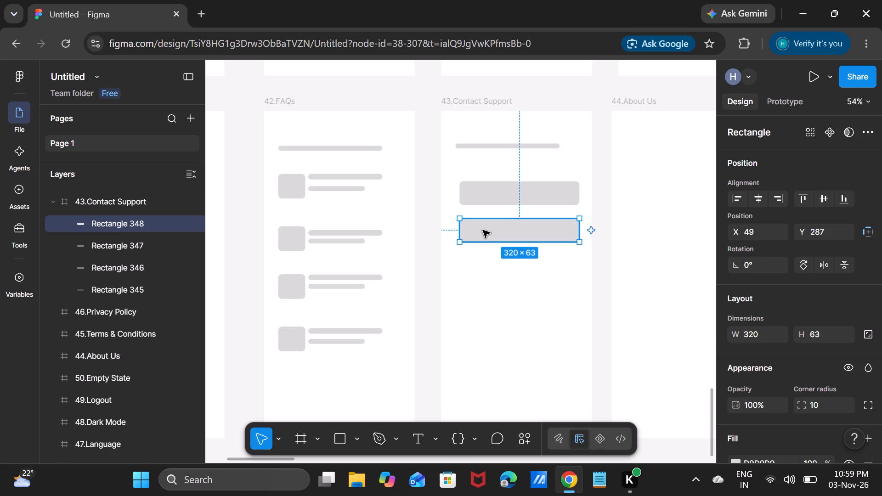
drag(485, 231, 487, 277)
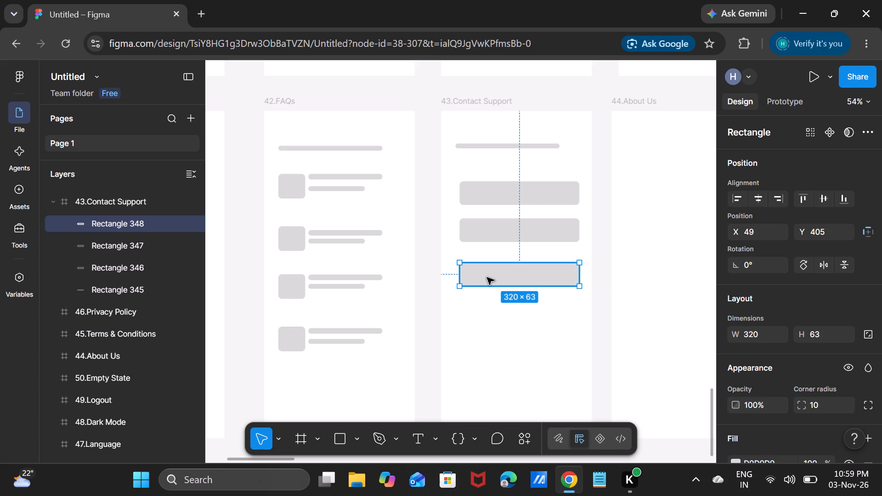
key(ctrl+v)
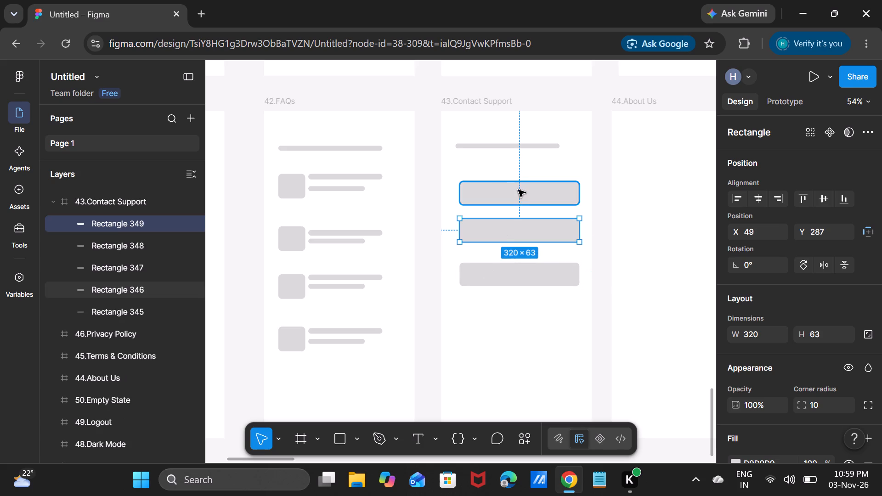
drag(509, 229, 501, 319)
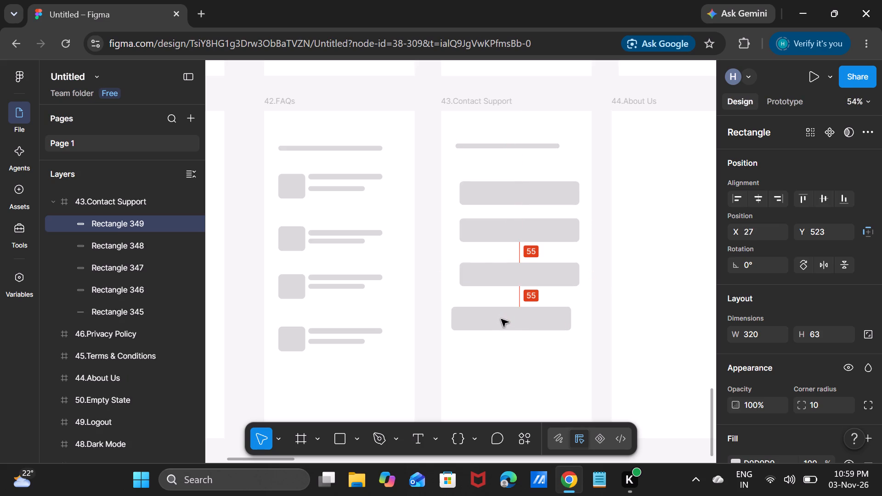
drag(501, 319, 506, 319)
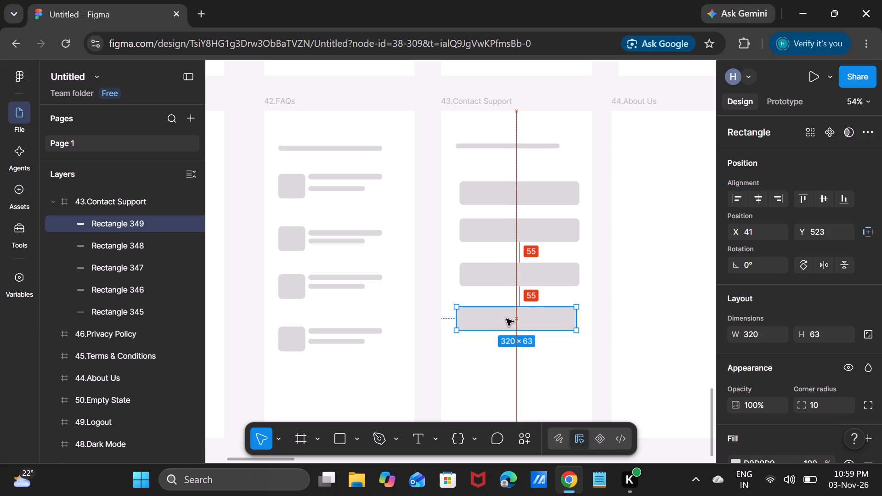
drag(506, 319, 520, 316)
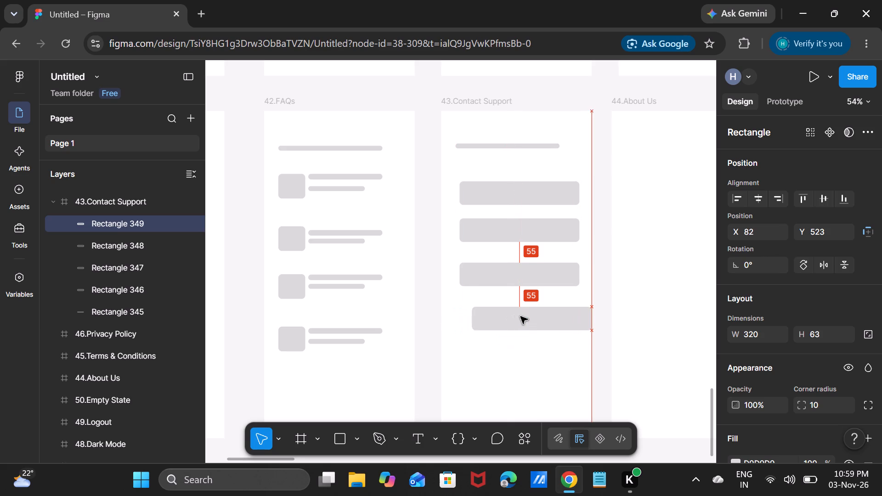
drag(520, 316, 509, 319)
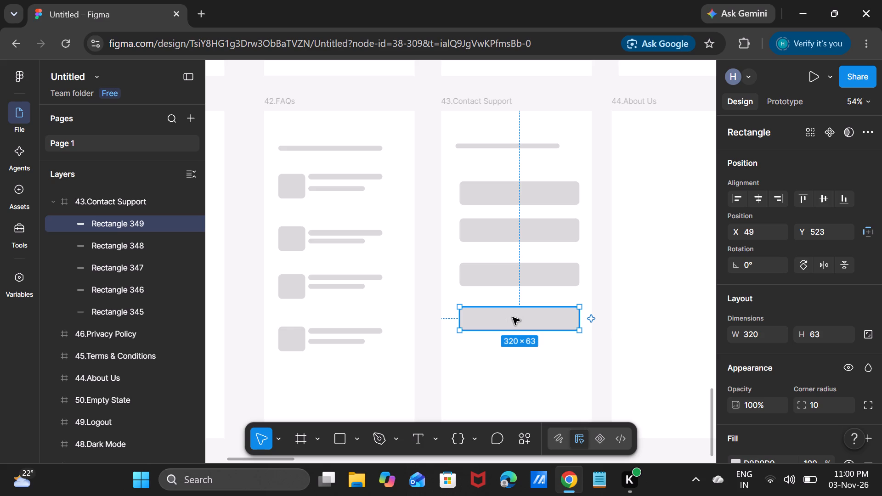
Draw a 323 × 150 rectangle near the top of 44.About Us at X 39, Y 100, with corner radius 10.
scroll(668, 310, left, 2)
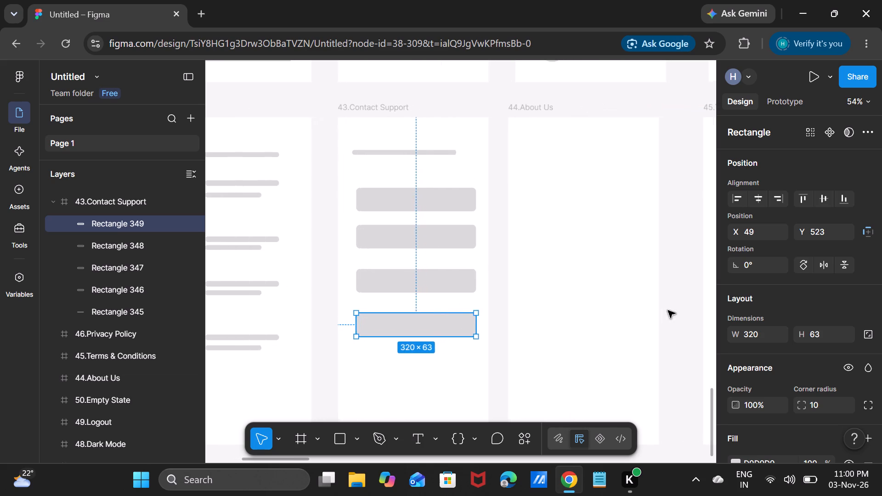
scroll(668, 310, left, 1)
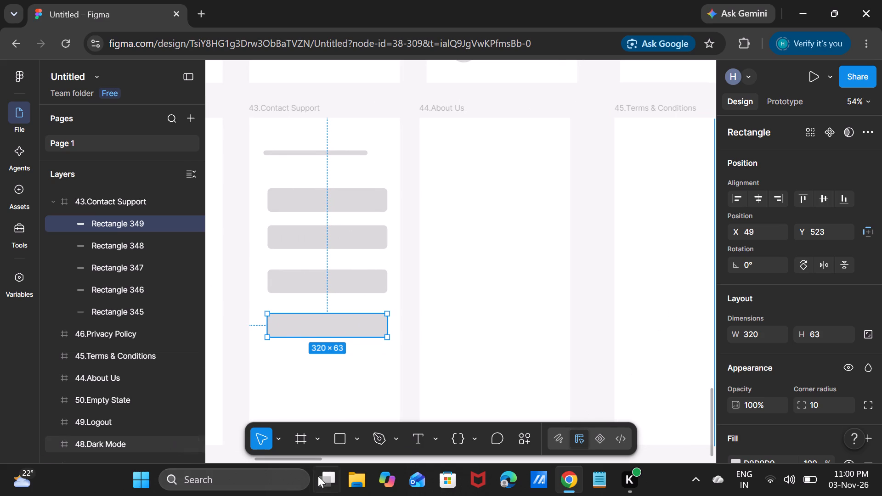
click(331, 439)
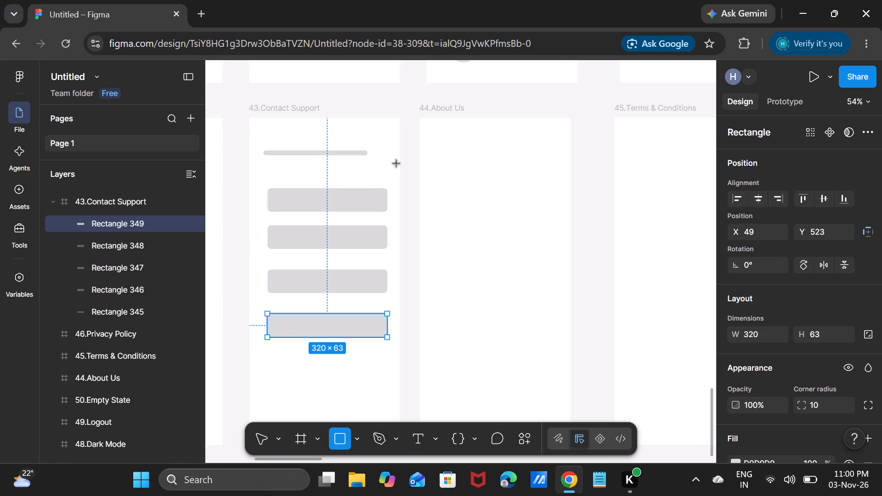
drag(438, 160, 469, 179)
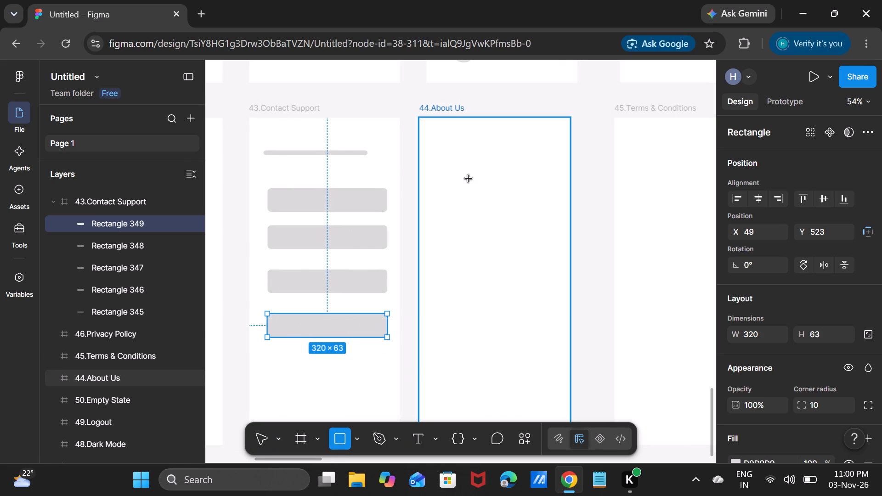
drag(469, 179, 563, 201)
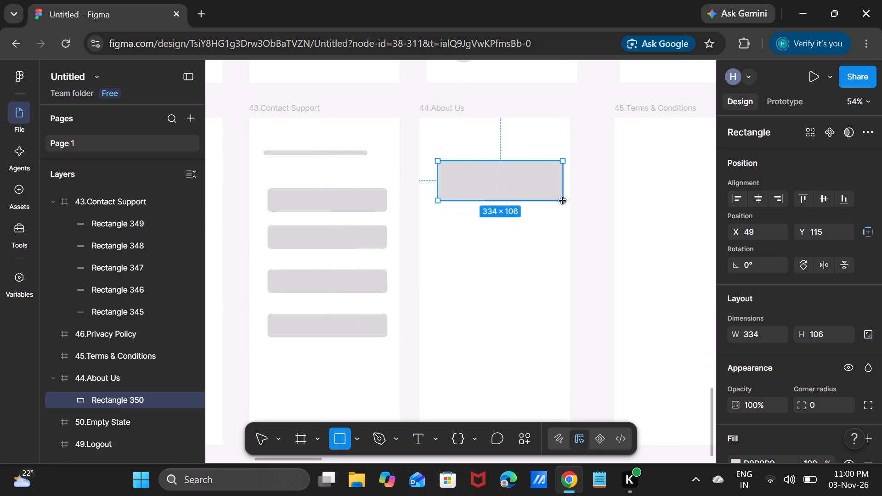
drag(563, 201, 559, 201)
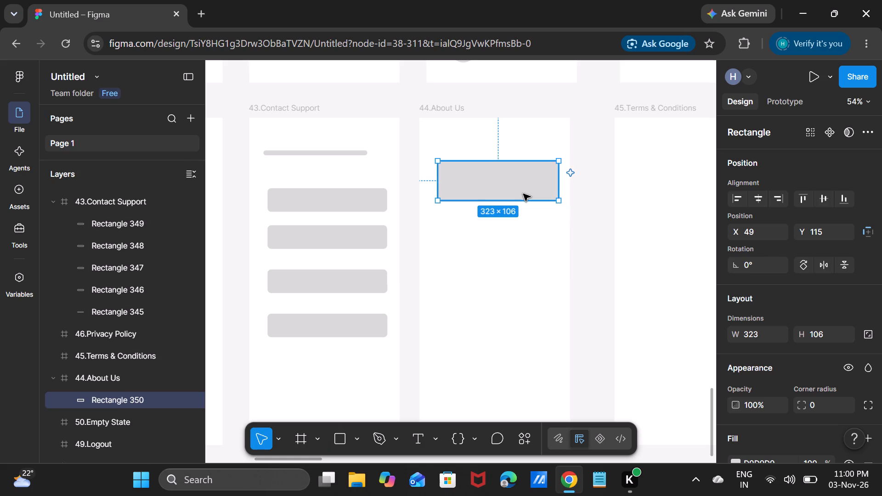
drag(520, 192, 514, 203)
drag(493, 172, 493, 167)
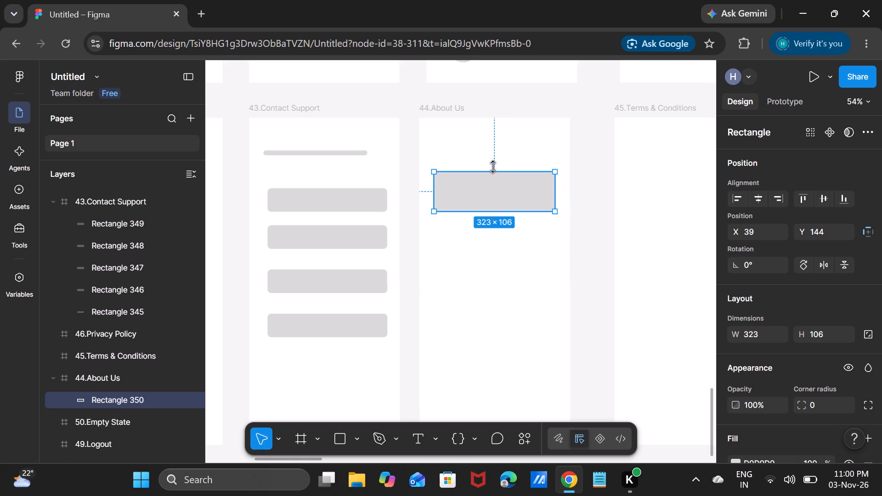
drag(493, 167, 497, 155)
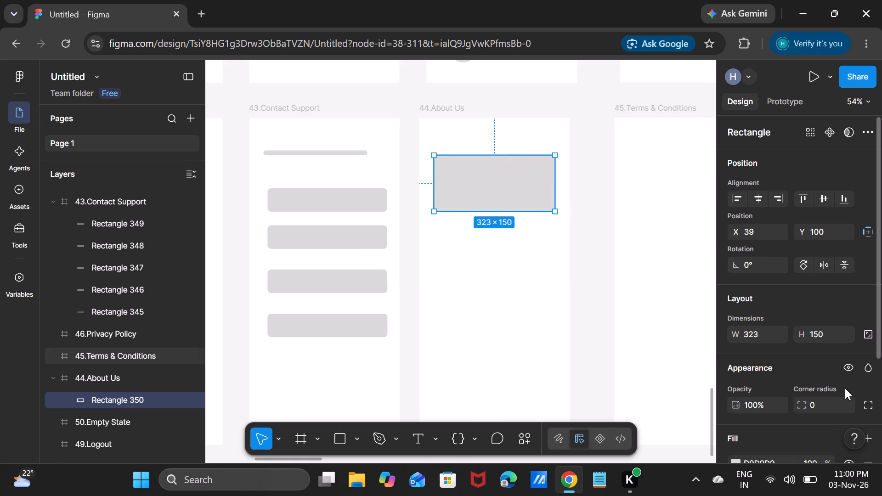
double_click(821, 399)
text(10)
key(Return)
click(487, 344)
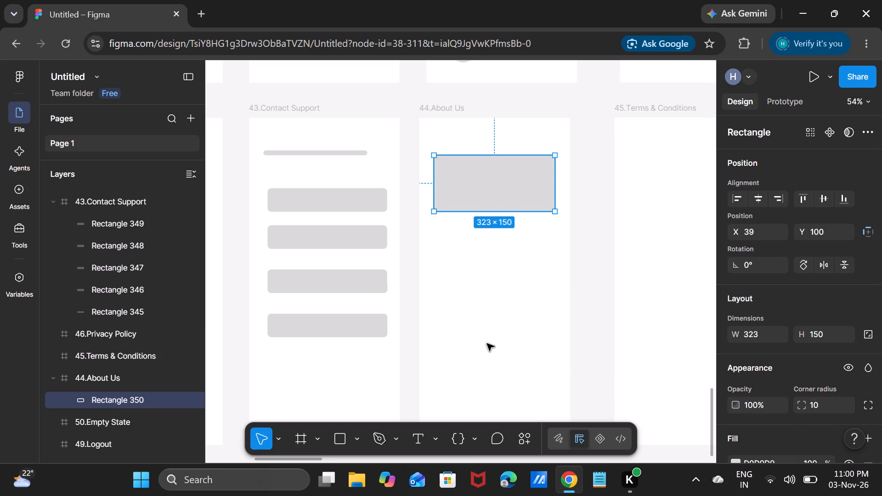
Draw two bars below the large block in 44.About Us: a shorter one at X 61, Y 299 and a 303 × 22 one at X 71, Y 365.
click(339, 444)
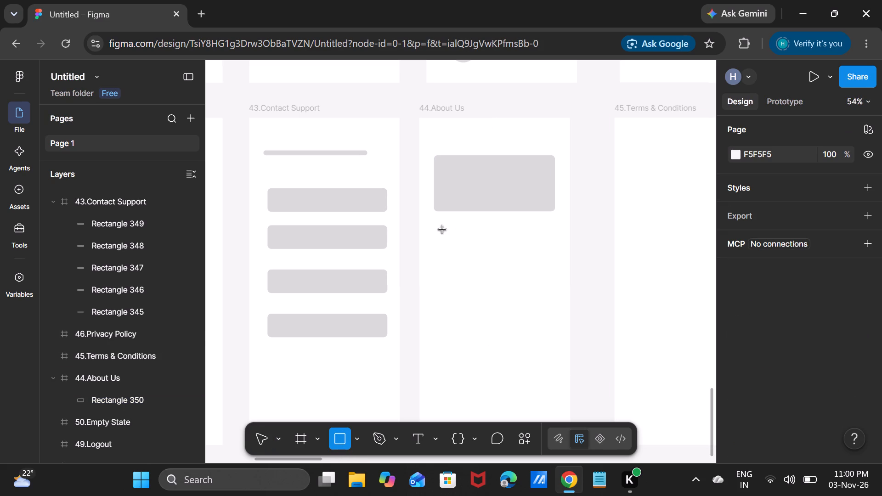
drag(442, 230, 529, 239)
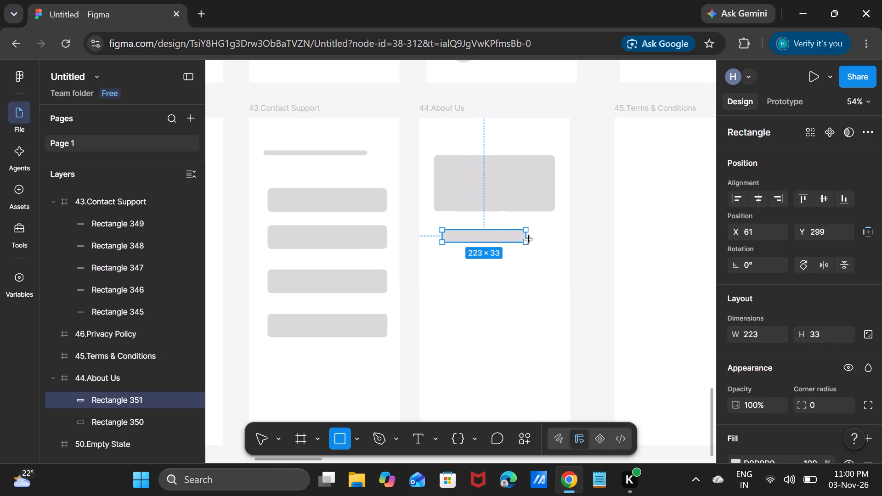
drag(529, 239, 532, 237)
click(492, 282)
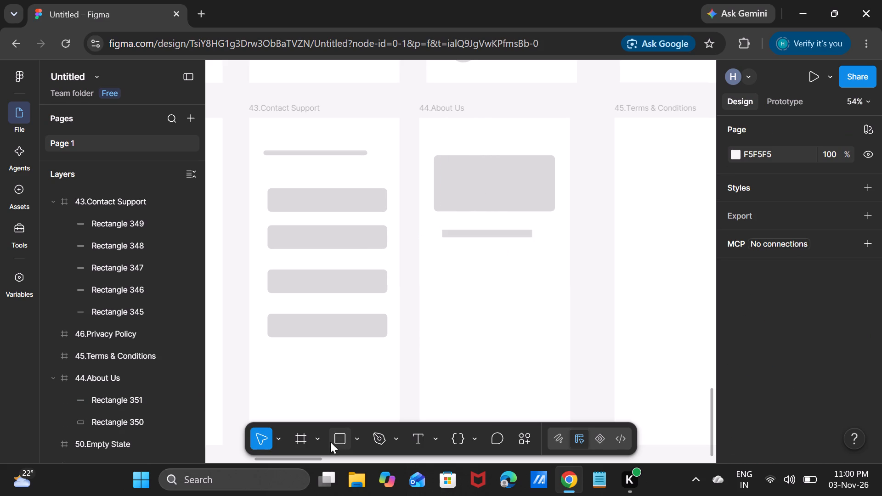
click(341, 436)
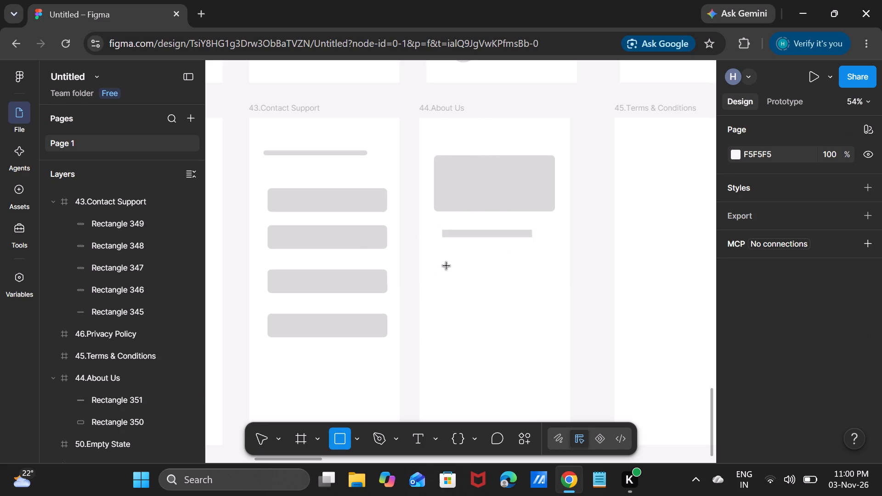
drag(446, 262, 492, 265)
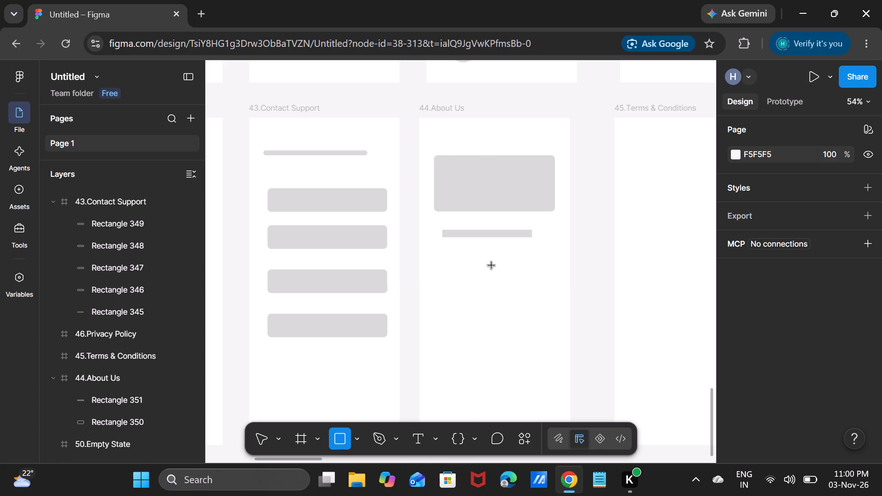
drag(492, 265, 556, 255)
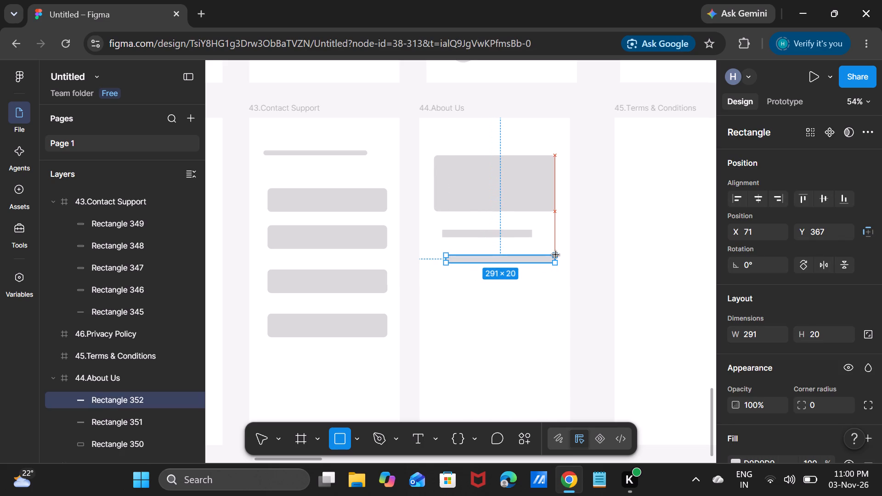
drag(556, 255, 560, 254)
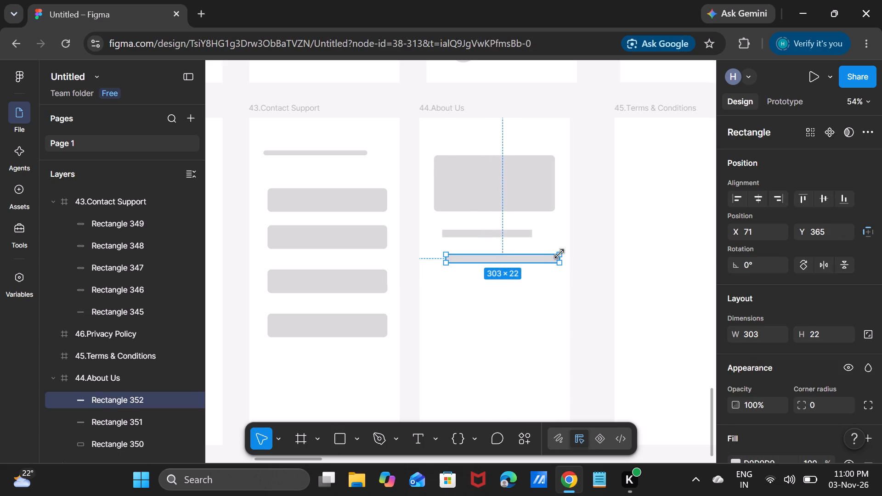
Align the two bars in 44.About Us with the large block at X 39, the long bar at Y 368 and the shorter one at Y 299.
click(532, 296)
drag(497, 253, 491, 253)
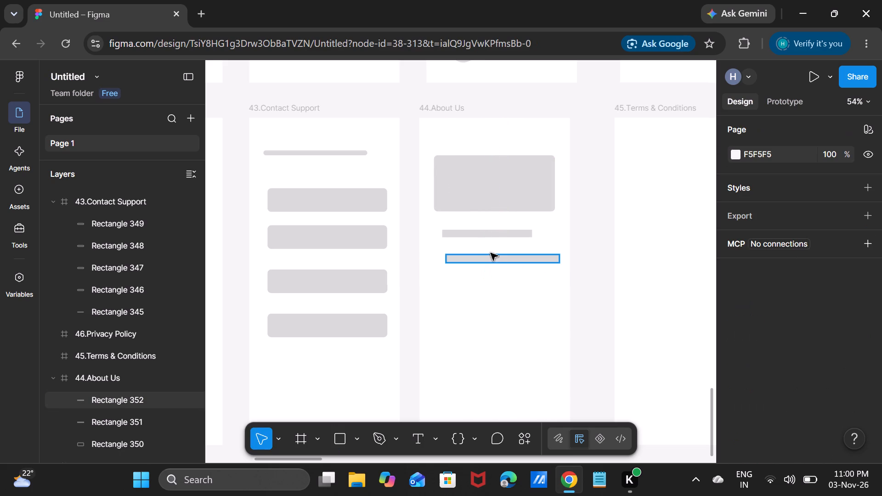
drag(491, 253, 485, 253)
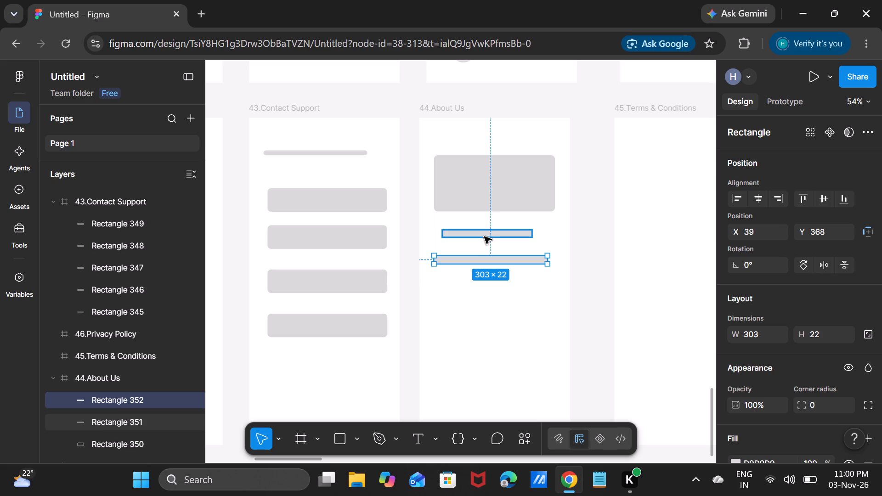
drag(484, 237, 482, 237)
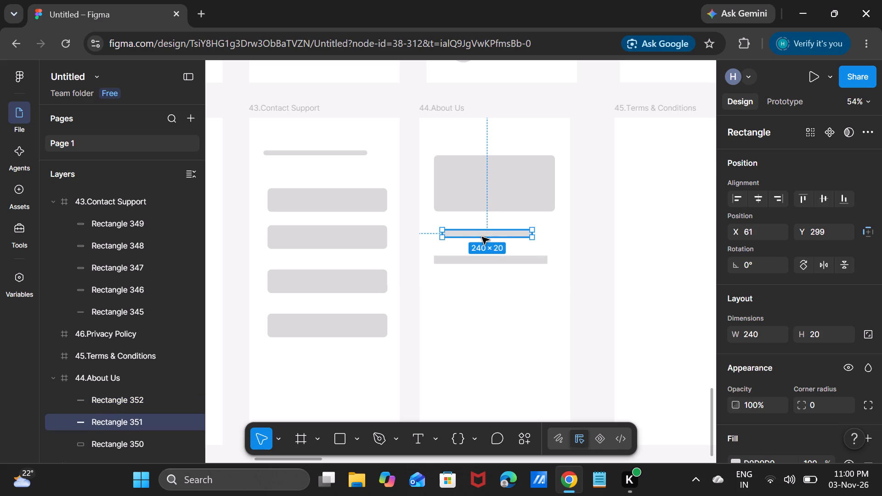
drag(482, 237, 480, 237)
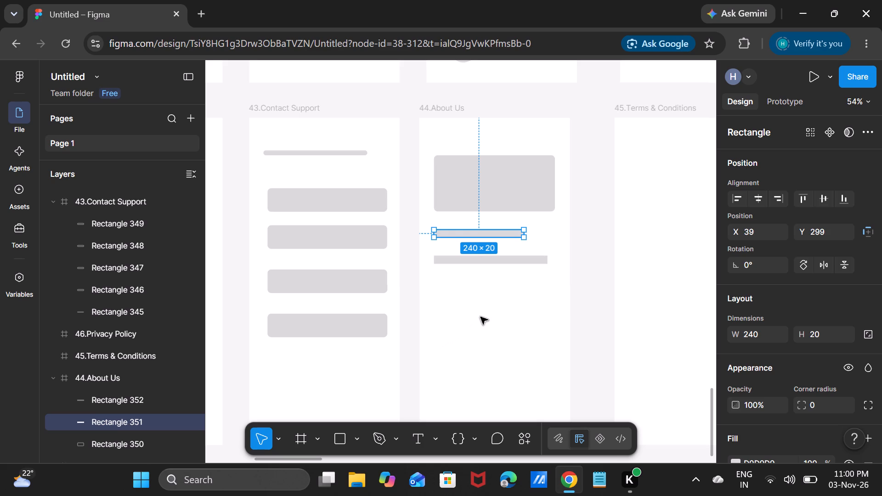
Duplicate the 240 × 20 bar in place in 44.About Us.
key(ctrl+c)
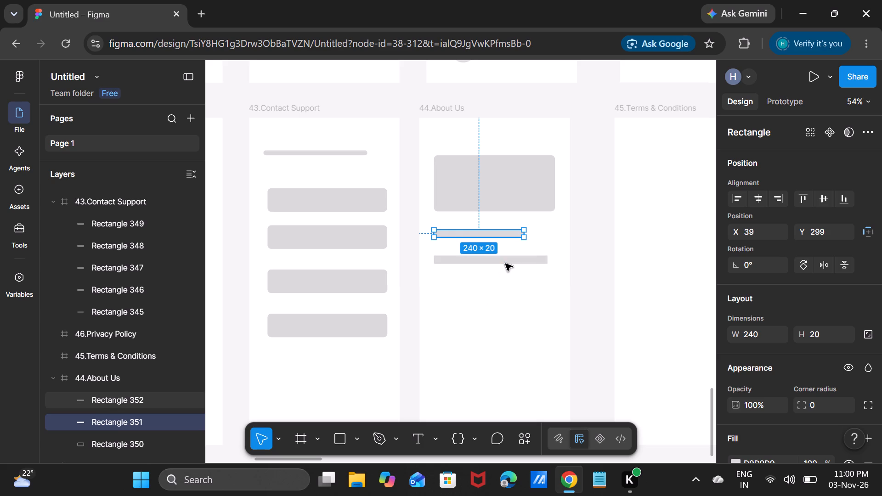
key(ctrl+v)
Duplicate the 303 × 22 bar twice below itself in 44.About Us, at X 39 and Y 426 and 470.
click(505, 263)
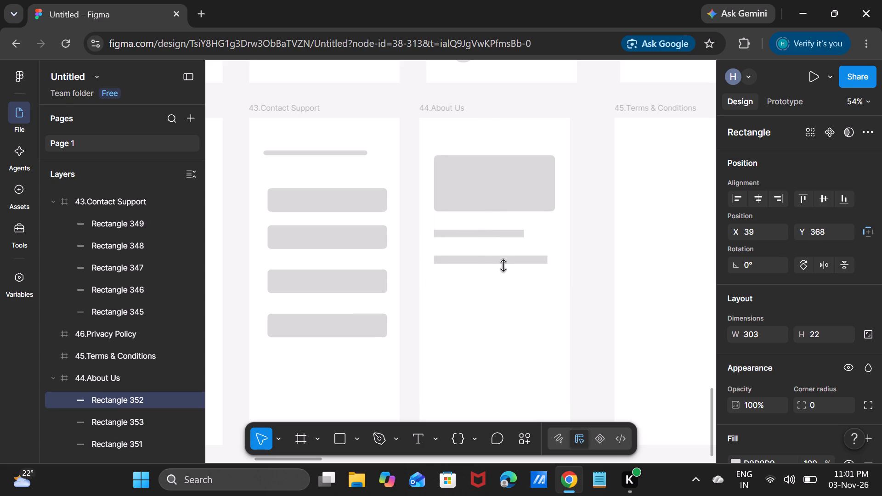
key(ctrl+c)
key(ctrl+v)
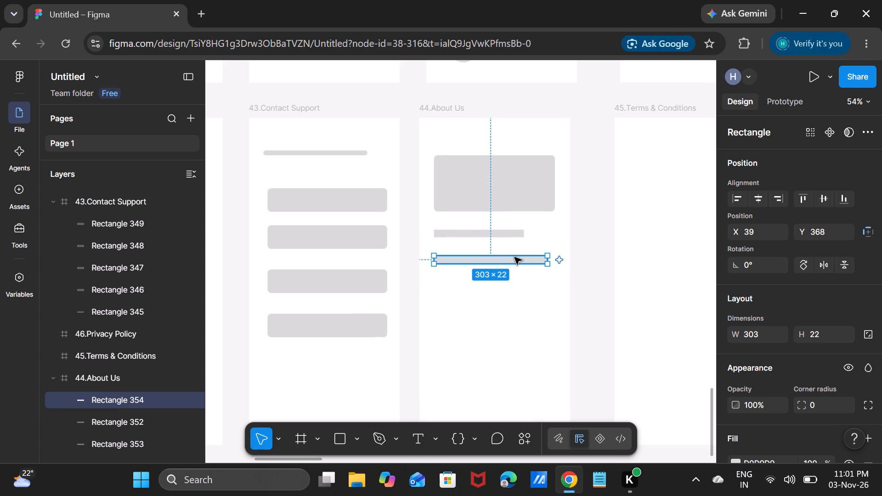
drag(519, 259, 520, 283)
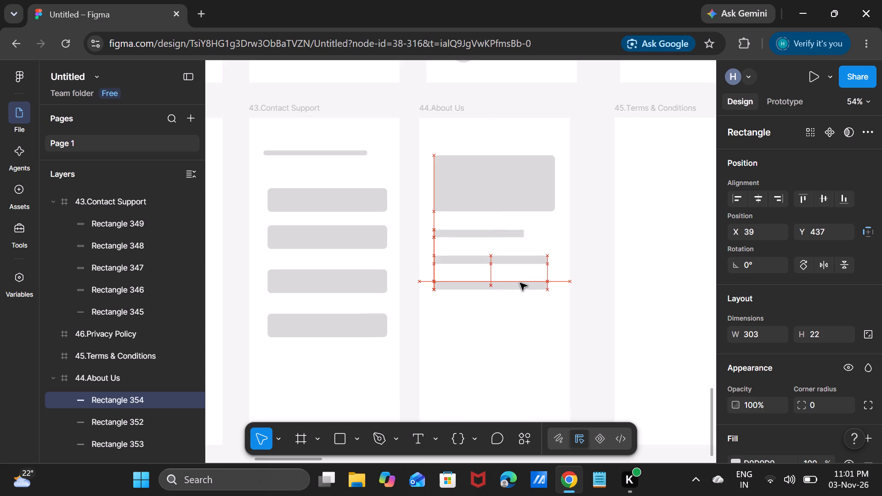
drag(520, 283, 518, 278)
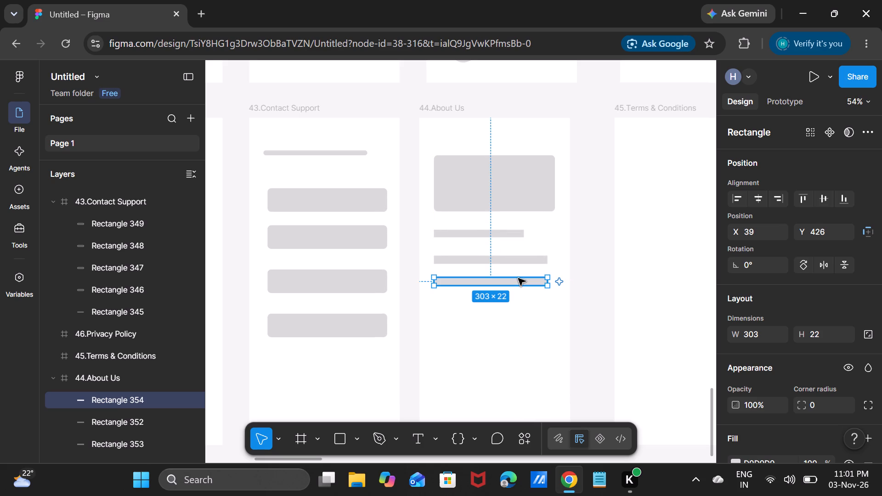
key(ctrl+c)
key(ctrl+v)
drag(518, 278, 517, 295)
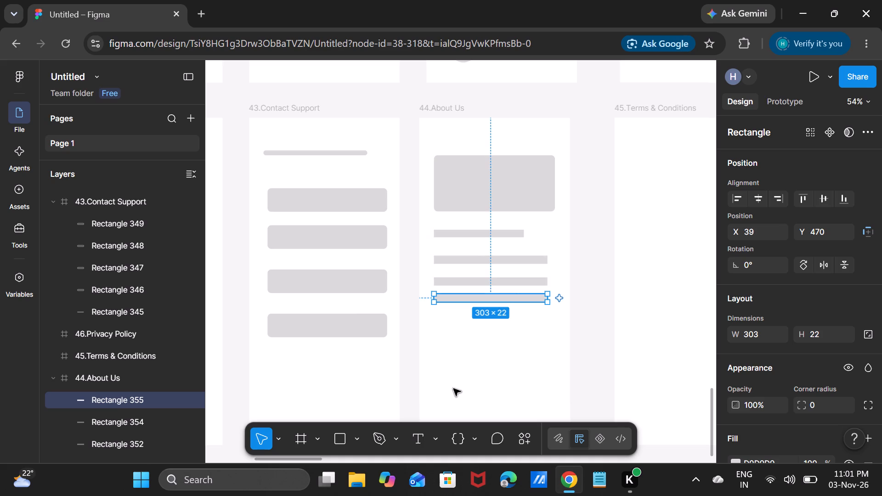
Draw a bar about 243 × 18 below the three long bars in 44.About Us and place it at X 39, Y 528.
click(338, 443)
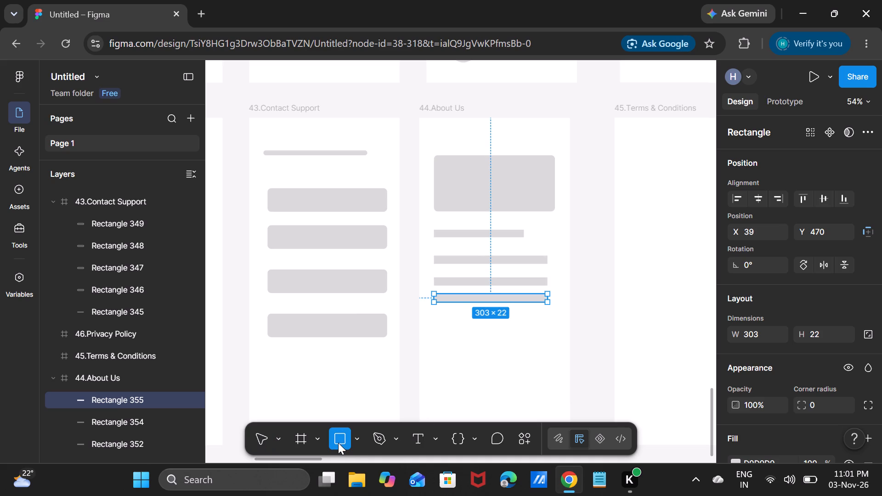
drag(440, 316, 460, 318)
drag(460, 318, 525, 320)
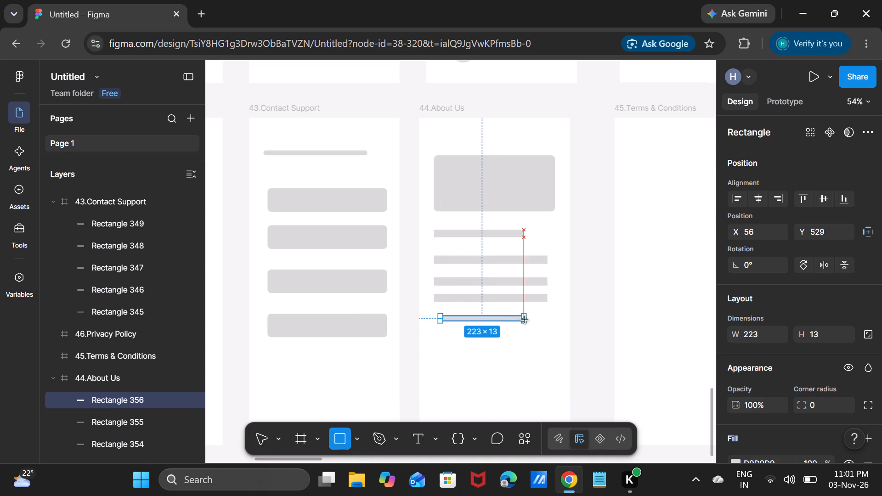
drag(525, 320, 531, 321)
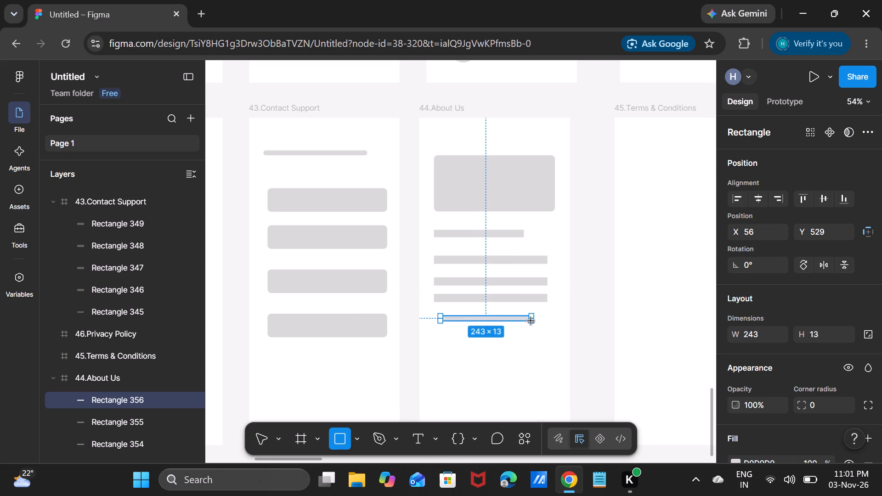
drag(531, 321, 531, 322)
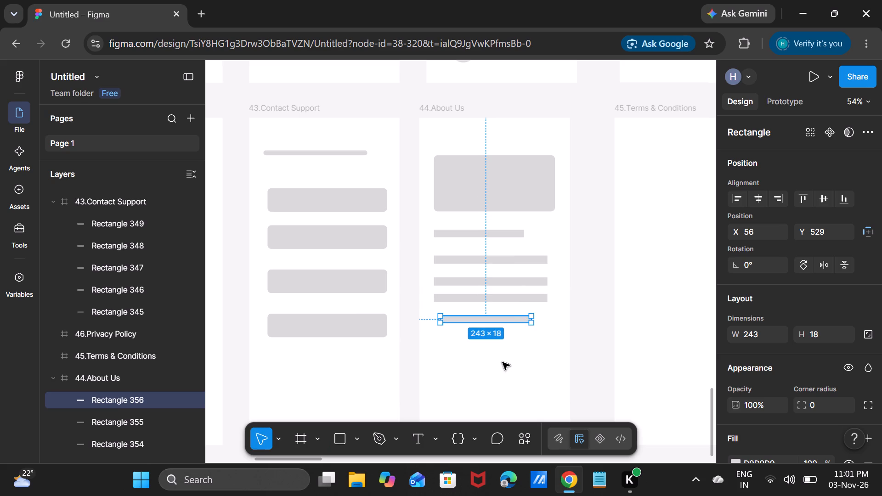
click(472, 360)
drag(470, 320, 465, 318)
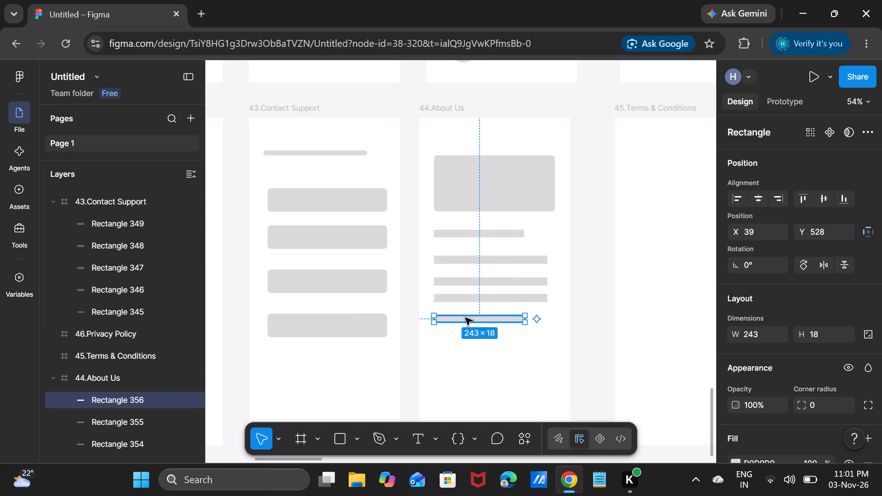
Draw a shorter bar about 189 × 15 at the bottom of the stack in 44.About Us, at X 45, Y 582.
click(339, 442)
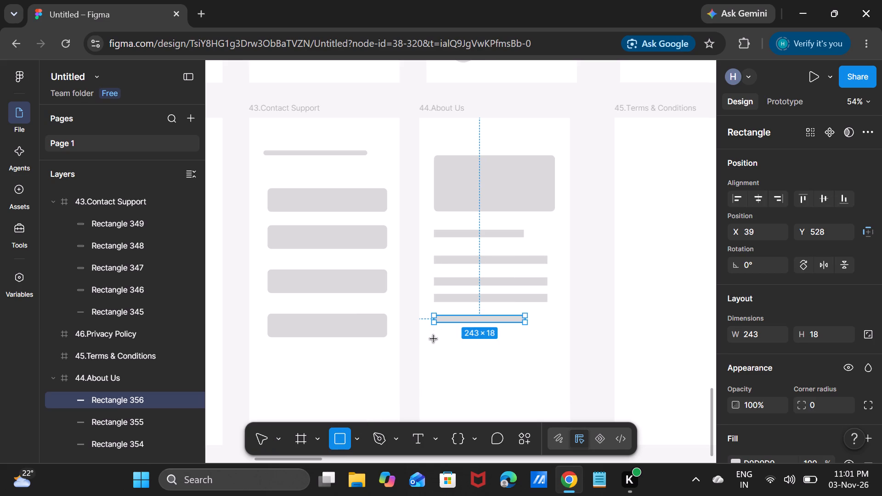
drag(436, 341, 472, 345)
drag(472, 345, 518, 335)
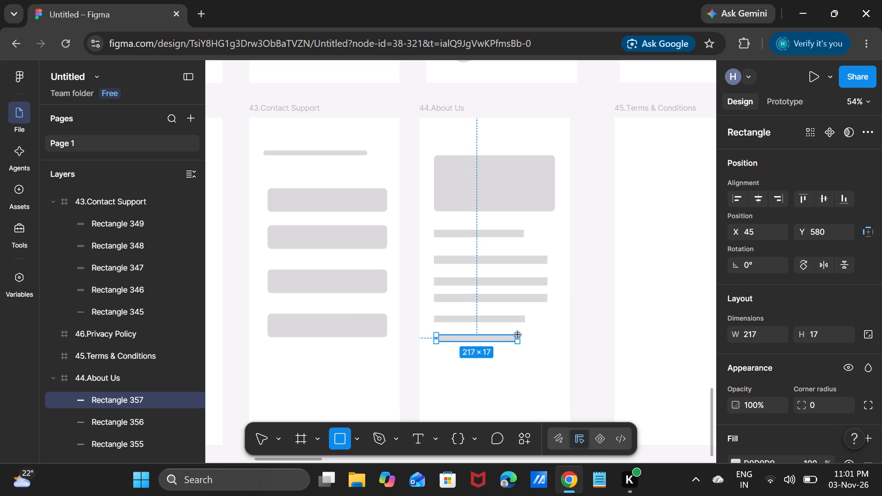
drag(518, 335, 508, 336)
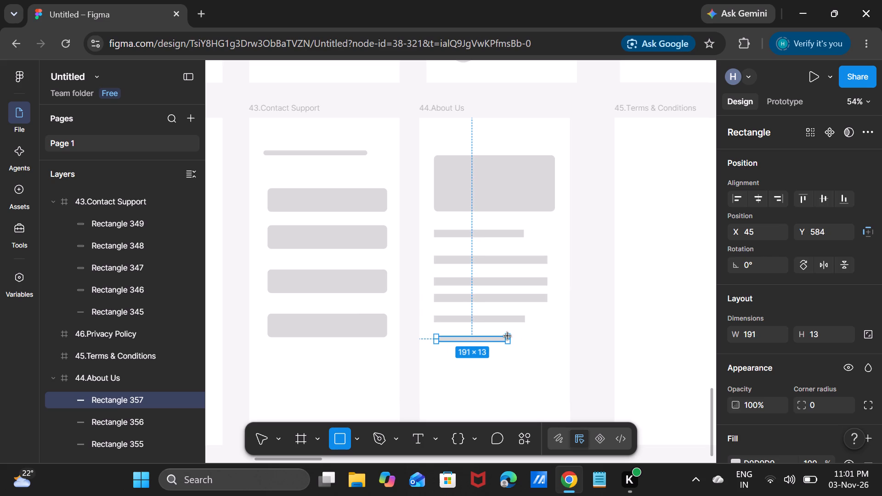
drag(508, 336, 507, 336)
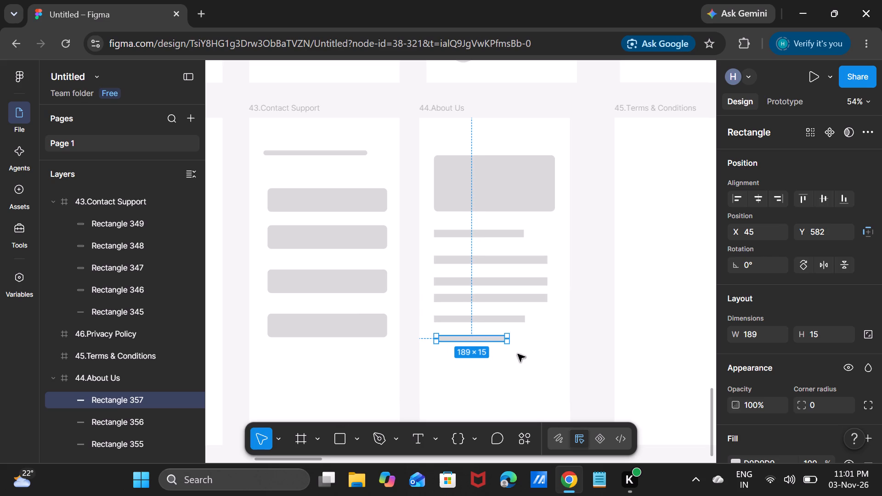
click(518, 354)
Set the corner radius of the 240 × 20 bar under the large block in 44.About Us to 10.
click(503, 236)
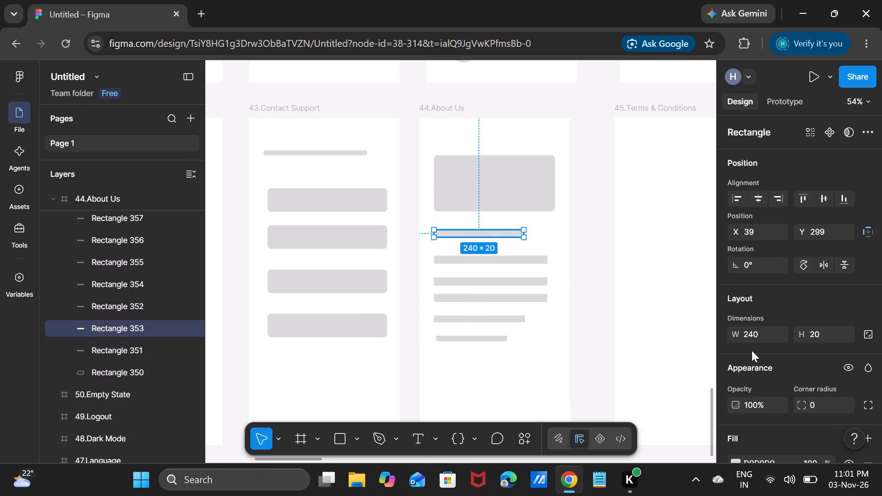
double_click(817, 400)
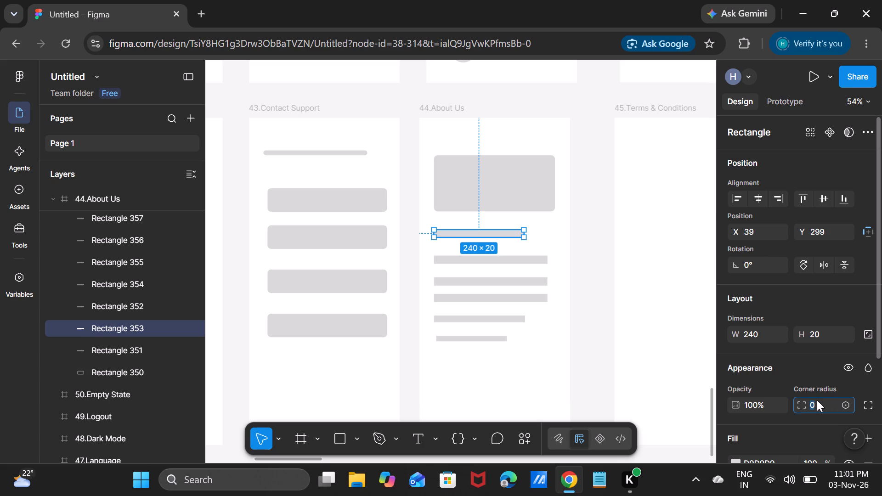
text(10)
key(Return)
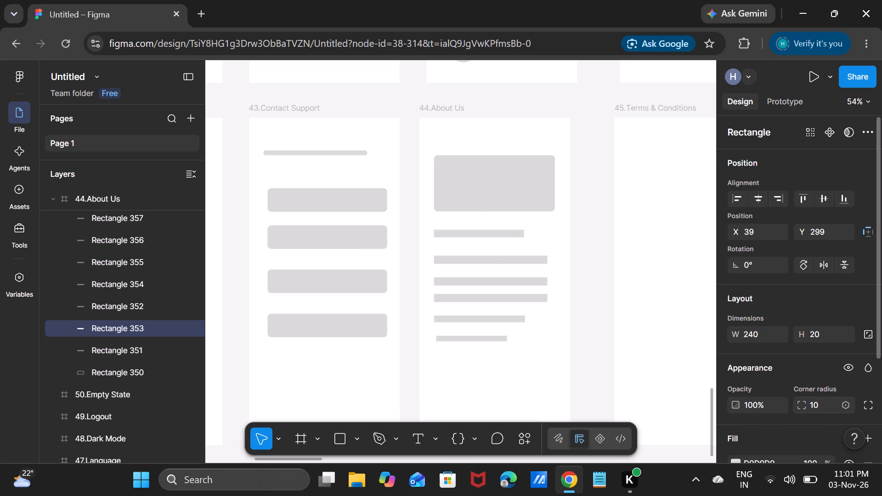
Set the corner radius of each of the three 303 × 22 bars in 44.About Us to 10.
click(530, 265)
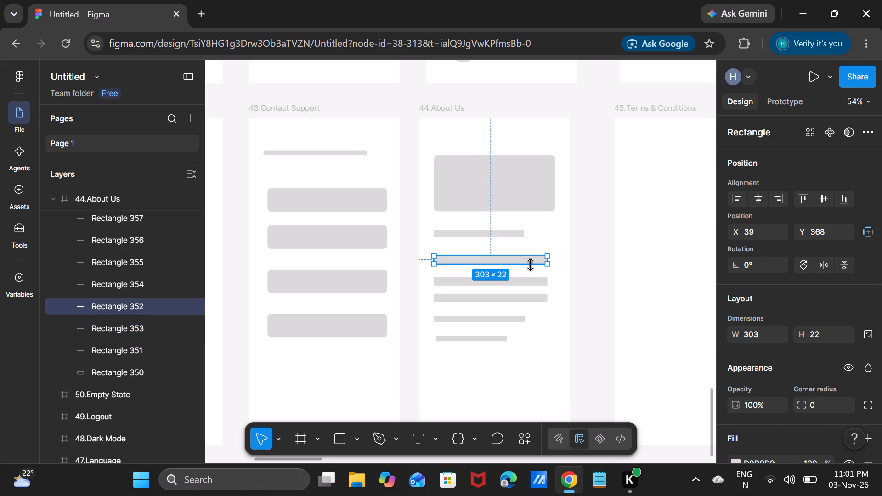
double_click(823, 407)
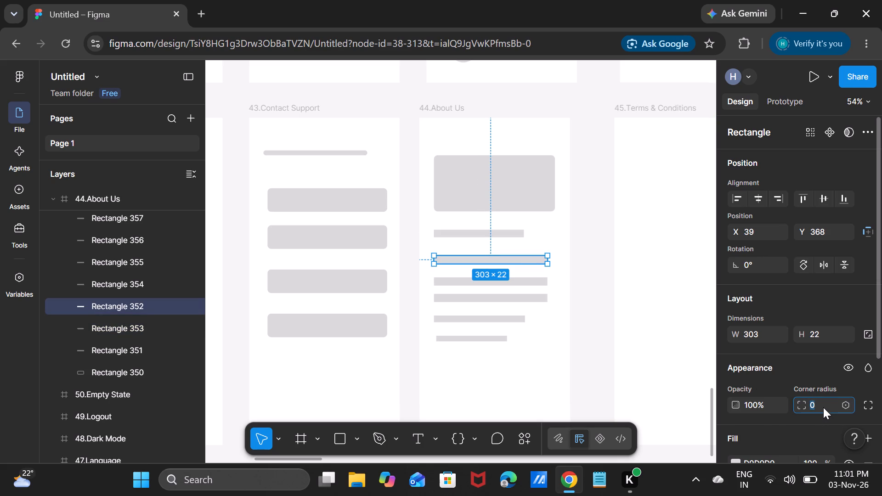
text(10)
key(Return)
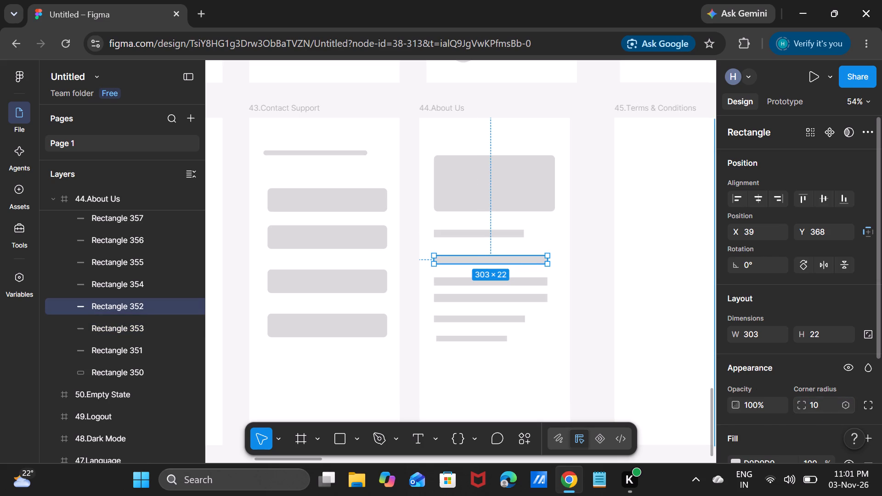
click(531, 281)
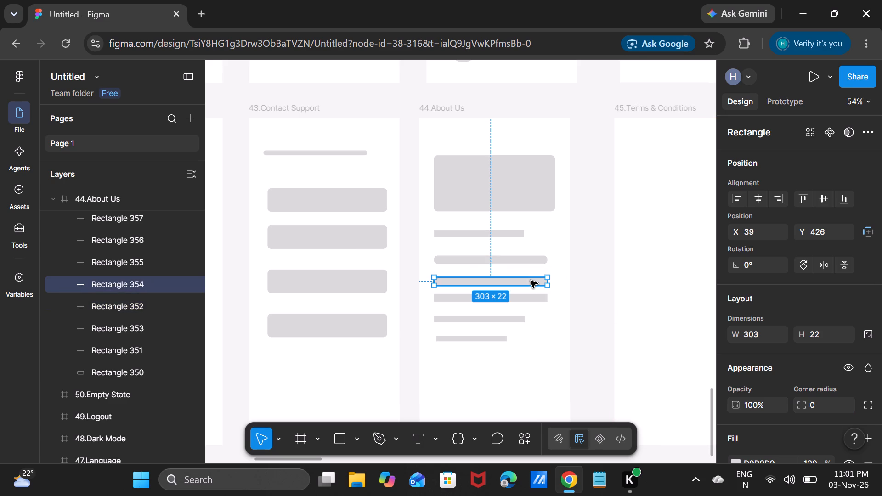
double_click(815, 407)
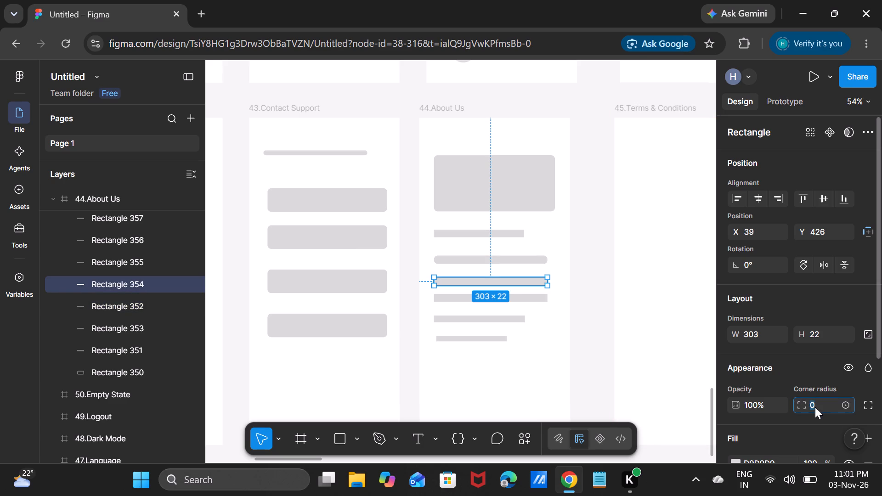
text(10)
key(Return)
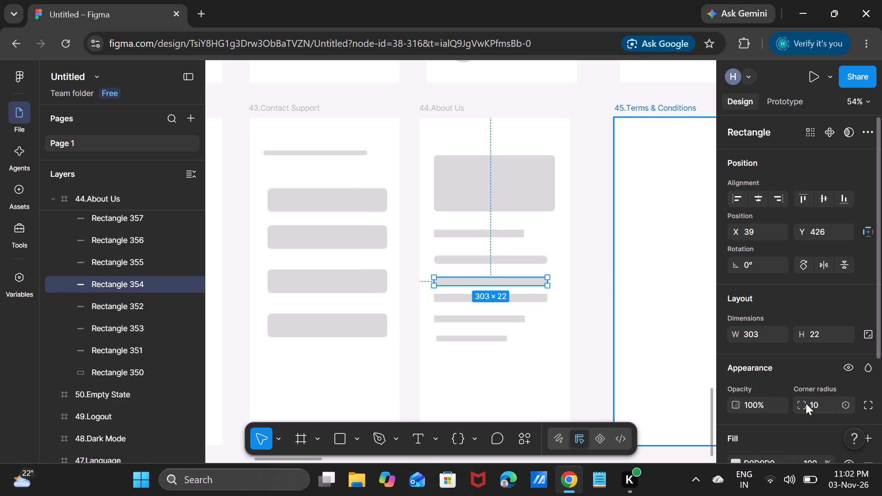
click(537, 298)
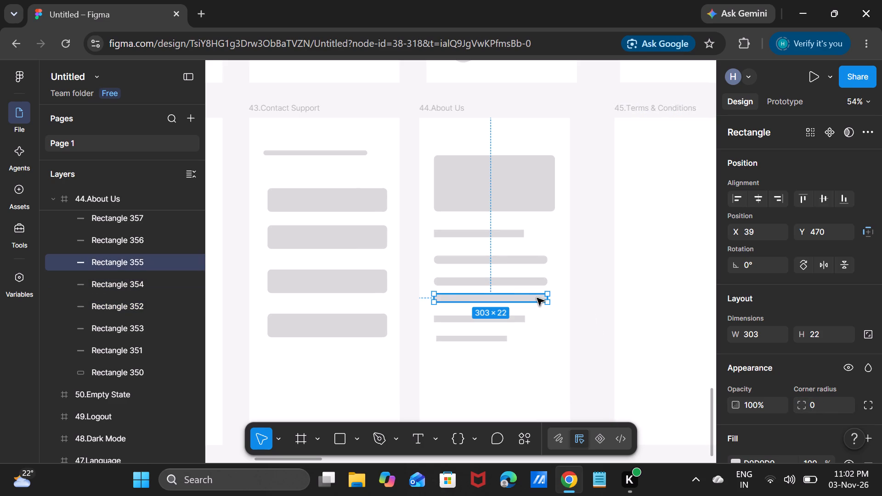
double_click(829, 400)
text(10)
key(Return)
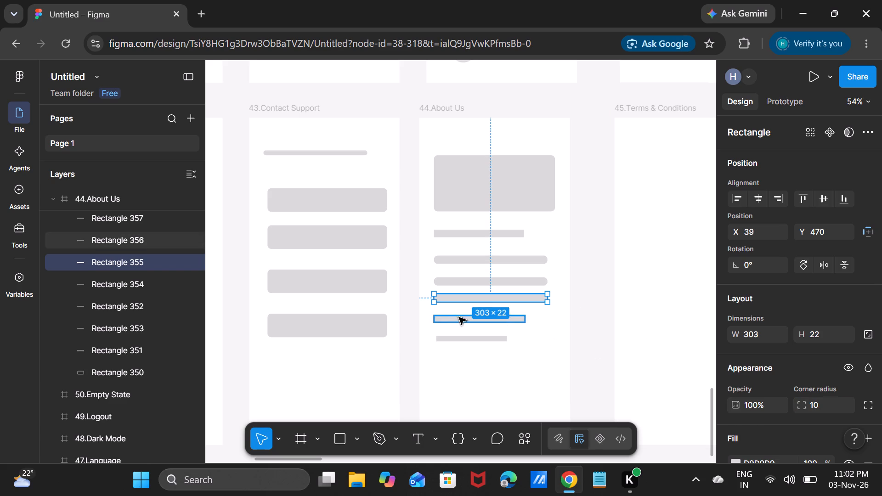
Set the corner radius of the 243 × 18 bar below the three long bars in 44.About Us to 10.
double_click(461, 318)
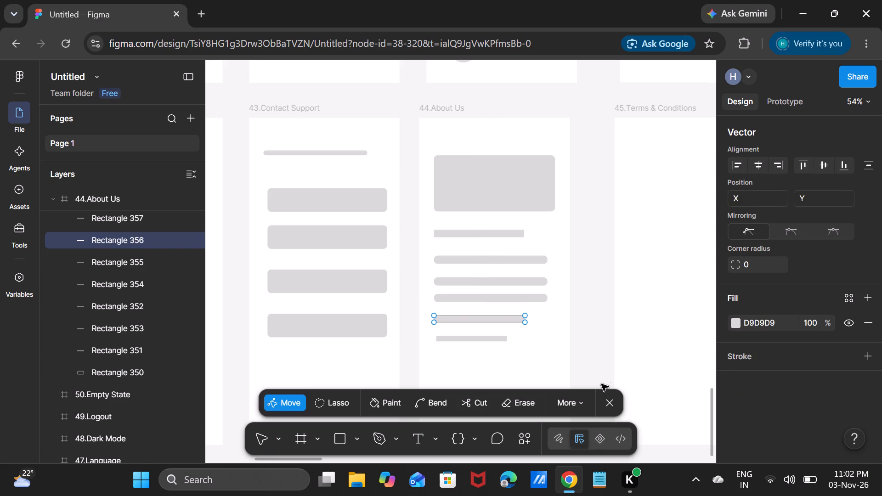
click(608, 401)
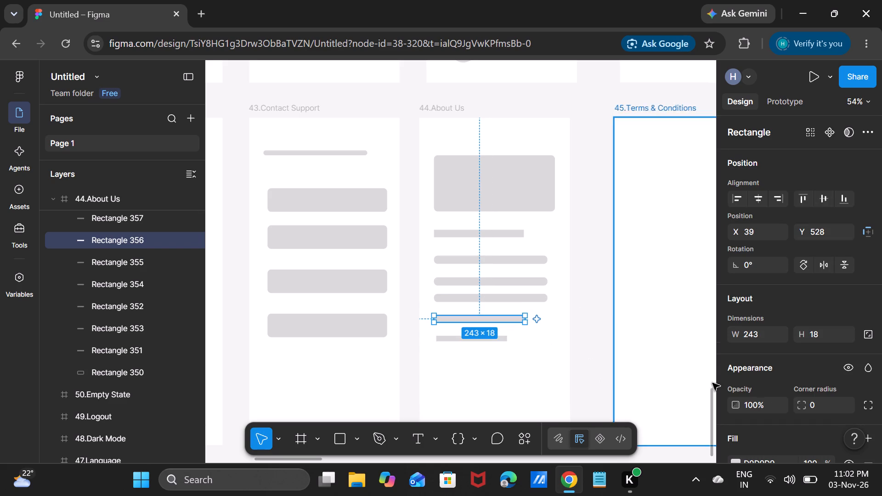
double_click(817, 405)
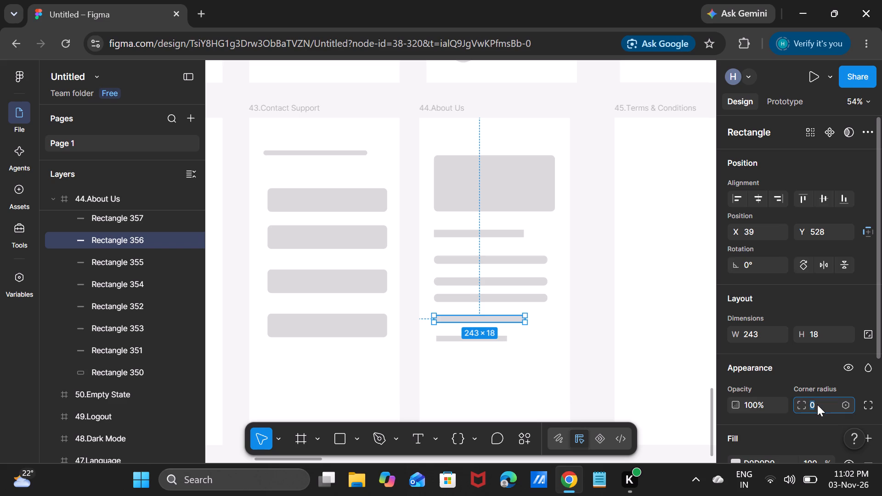
text(1-)
key(BackSpace)
key(0)
key(shift+Return)
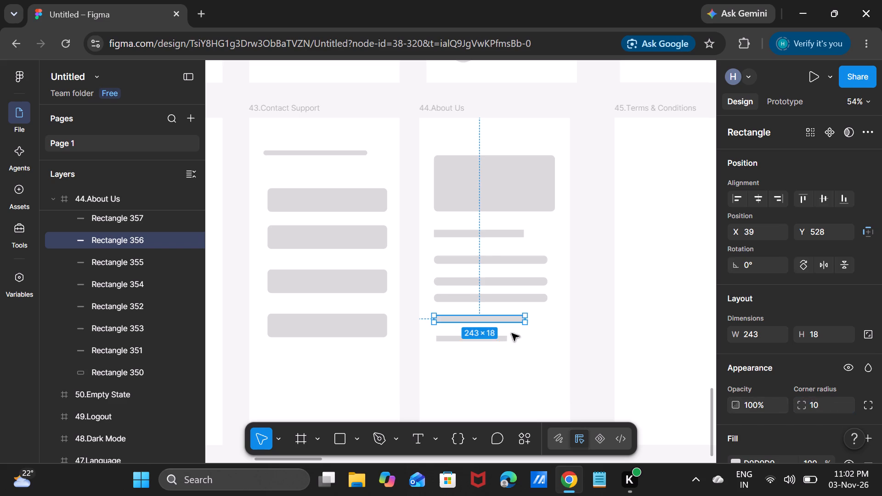
Set the corner radius of the 189 × 15 bar at the bottom of the stack in 44.About Us to 10.
double_click(482, 343)
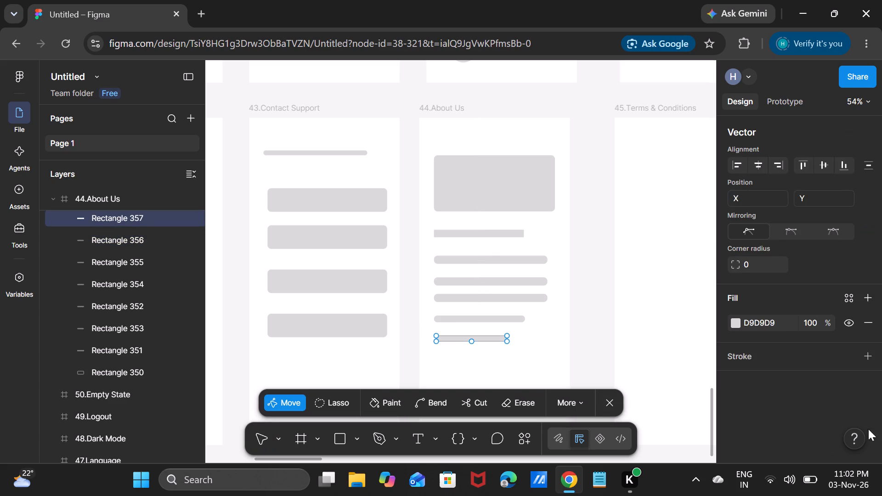
click(606, 403)
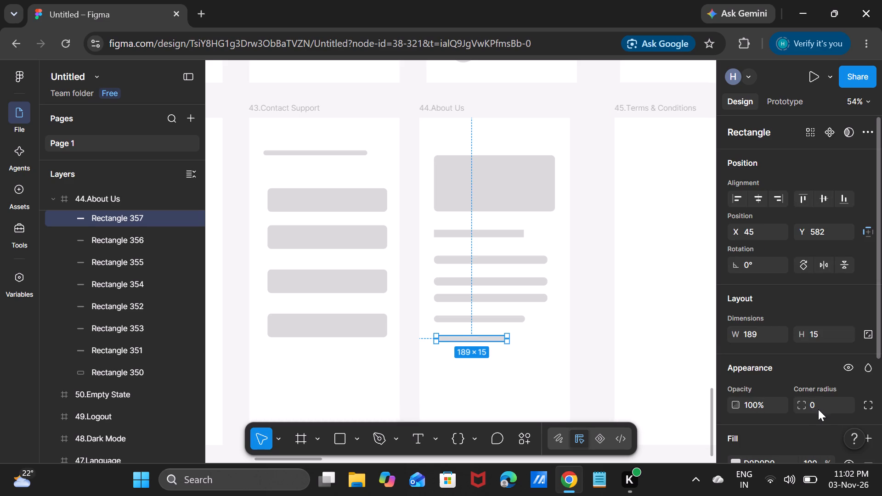
double_click(810, 406)
text(10)
key(Return)
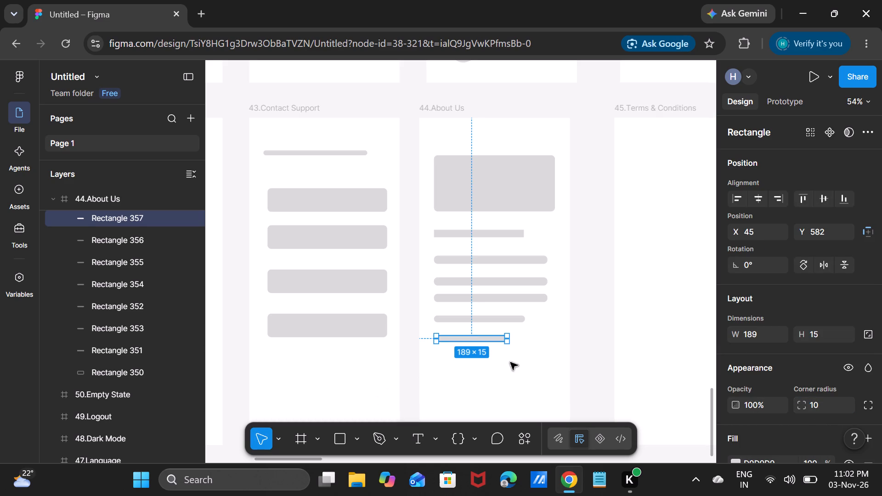
click(510, 362)
Present the prototype and review the wireframe screens one by one from screen 1 to screen 12.
scroll(545, 352, left, 3)
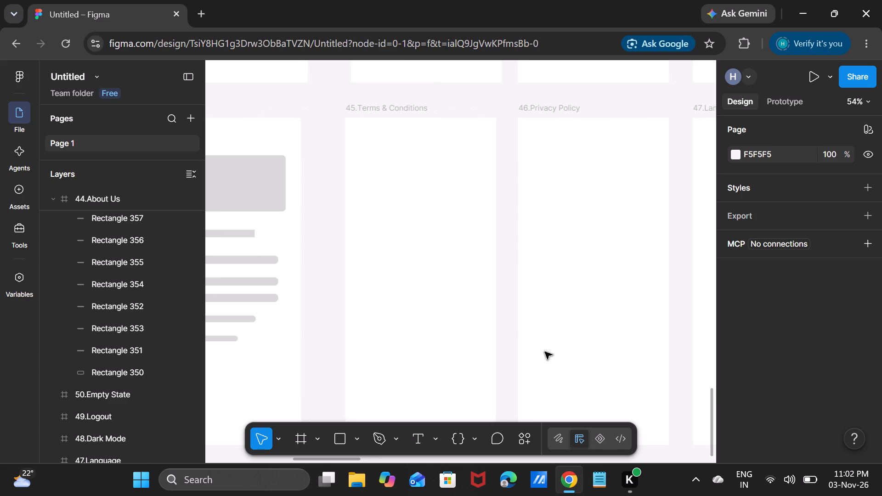
click(817, 78)
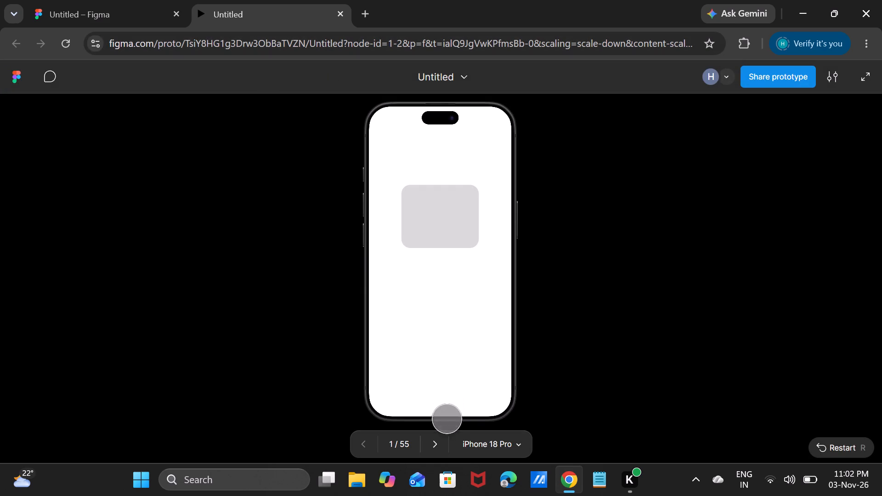
click(440, 445)
click(440, 445)
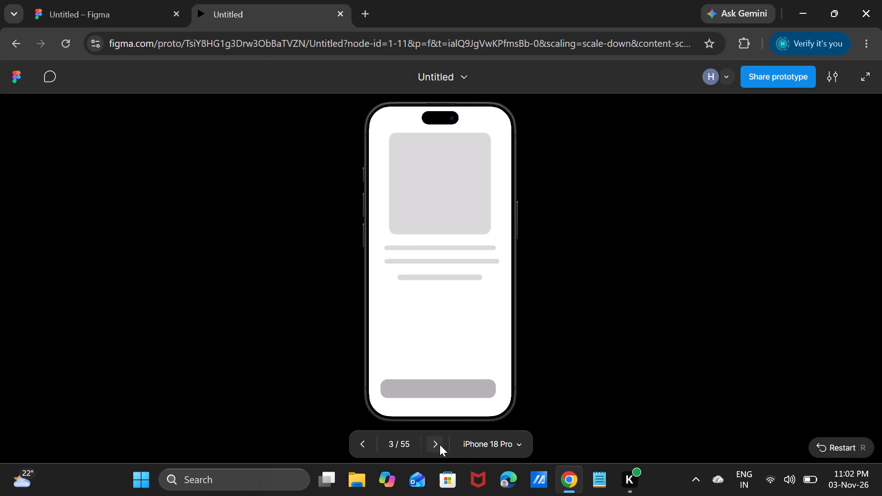
click(440, 445)
click(440, 445)
click(440, 445)
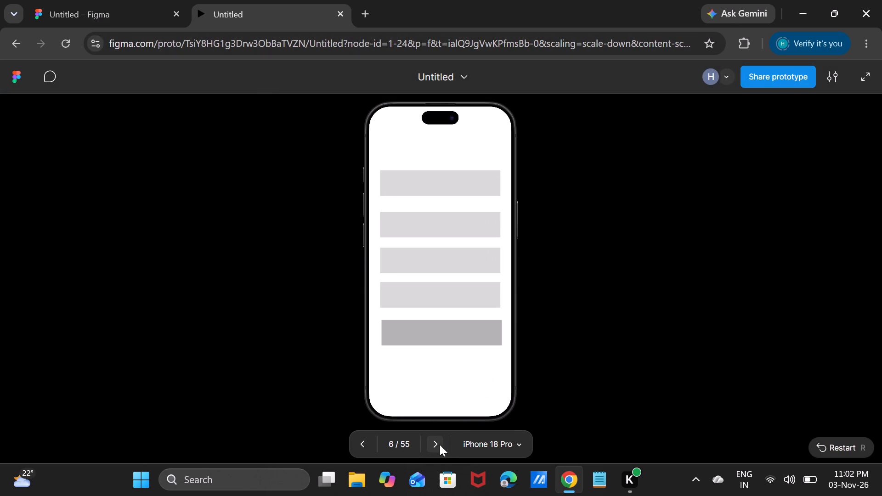
click(440, 445)
click(440, 445)
click(440, 445)
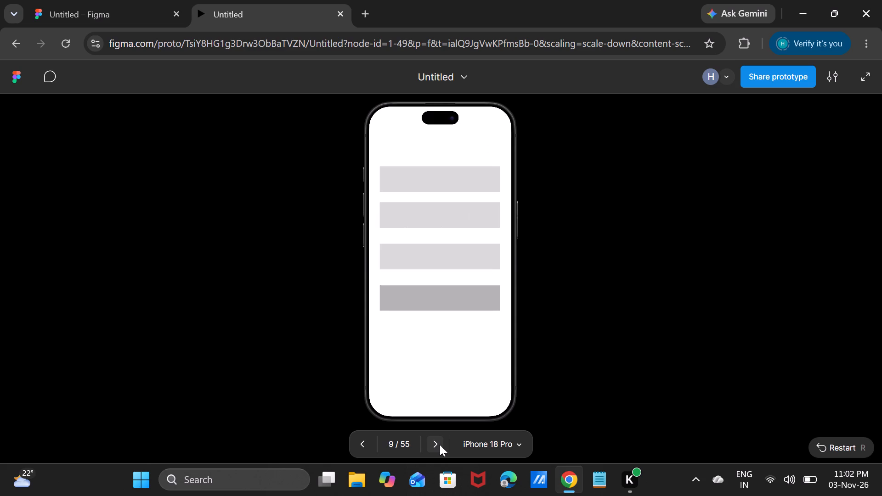
click(440, 445)
click(440, 445)
click(440, 445)
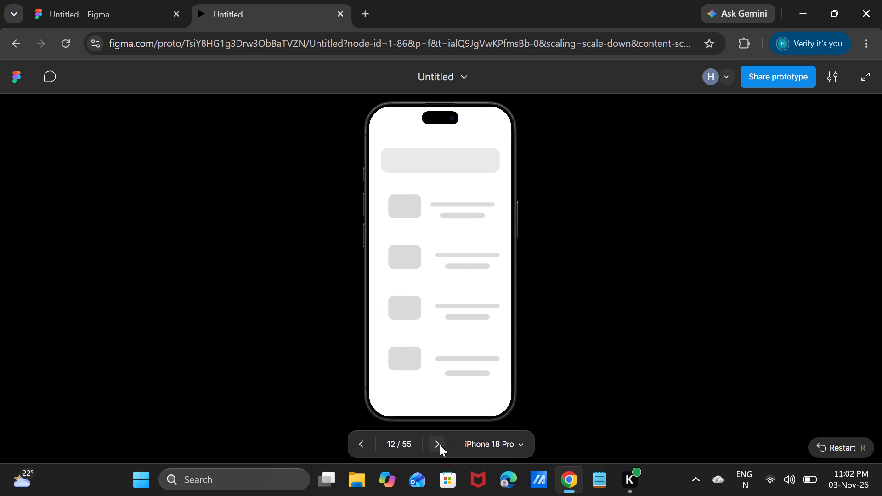
Recheck screen 11 in the prototype preview and review the following screens up to screen 20.
click(371, 441)
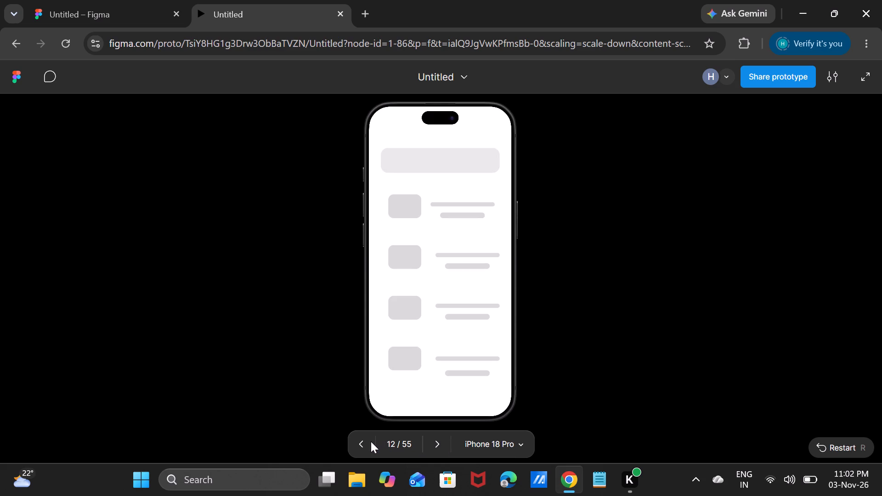
drag(371, 441, 363, 445)
click(363, 445)
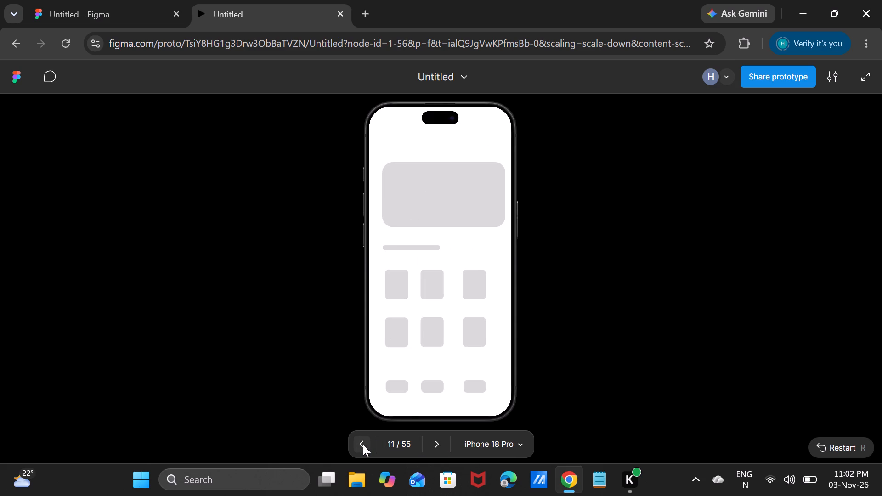
click(438, 443)
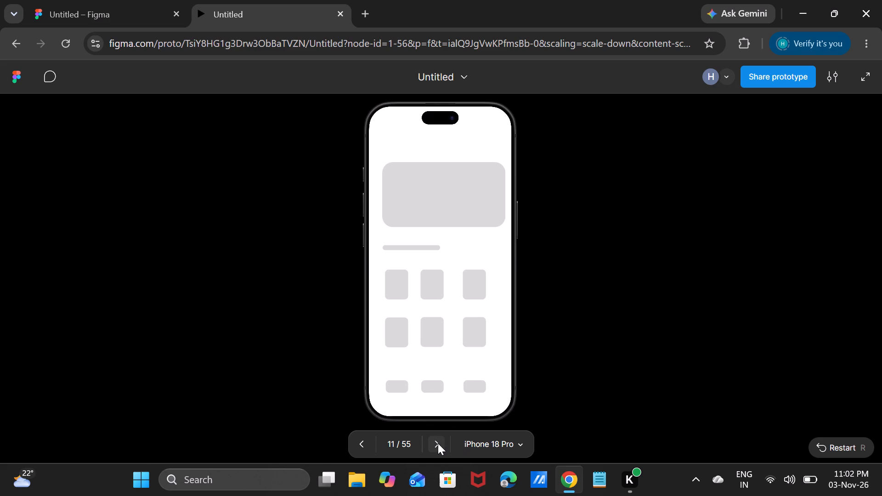
click(438, 443)
click(438, 443)
click(438, 443)
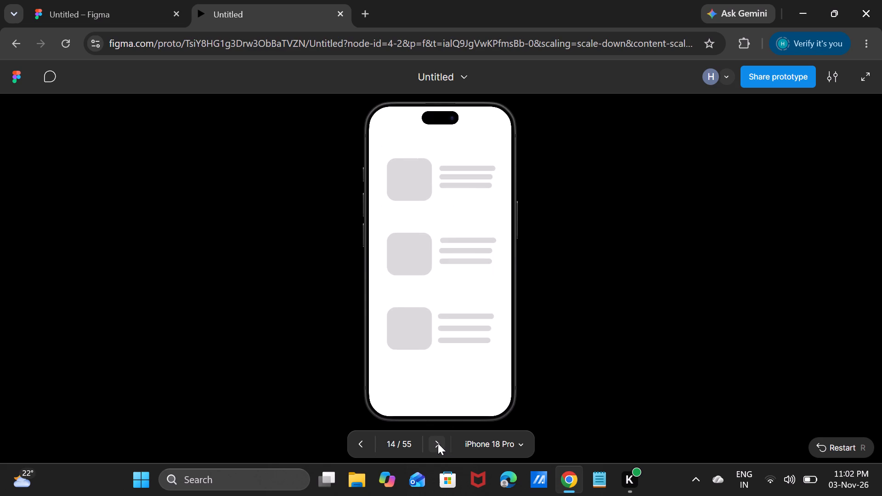
click(438, 443)
click(438, 443)
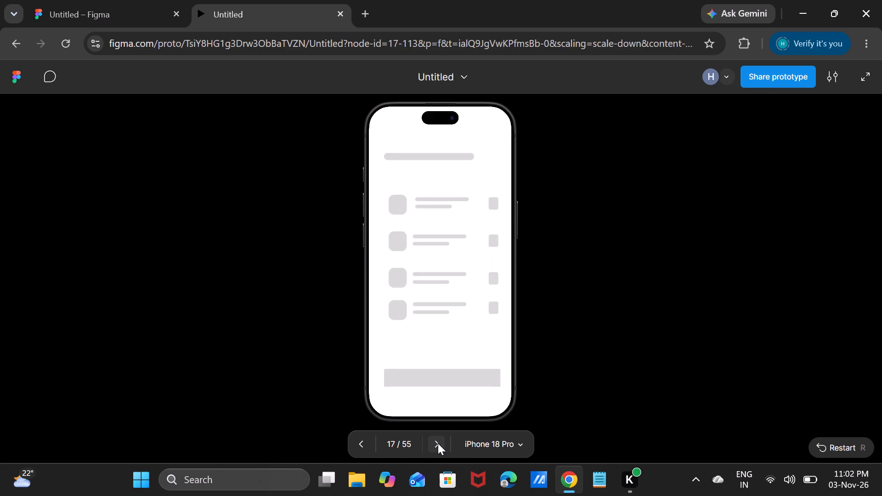
click(438, 443)
click(438, 443)
click(438, 443)
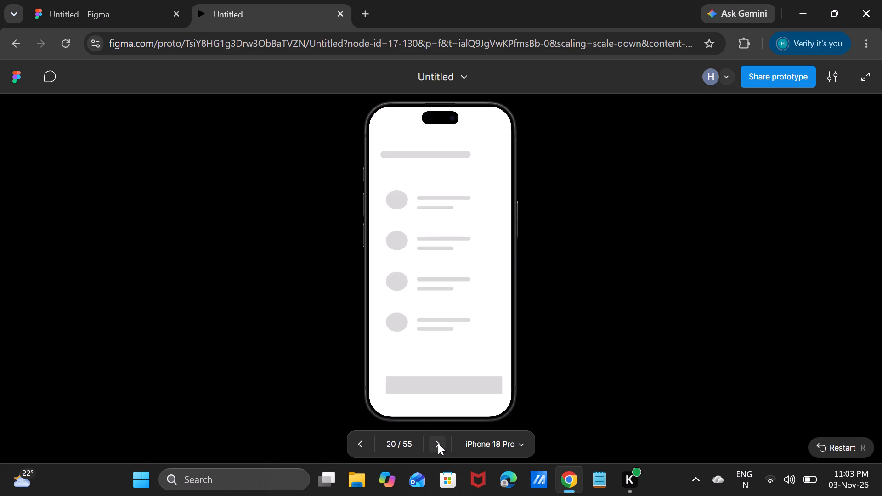
Go back to check screen 19 in the preview, and review the screens onward up to screen 30.
click(367, 445)
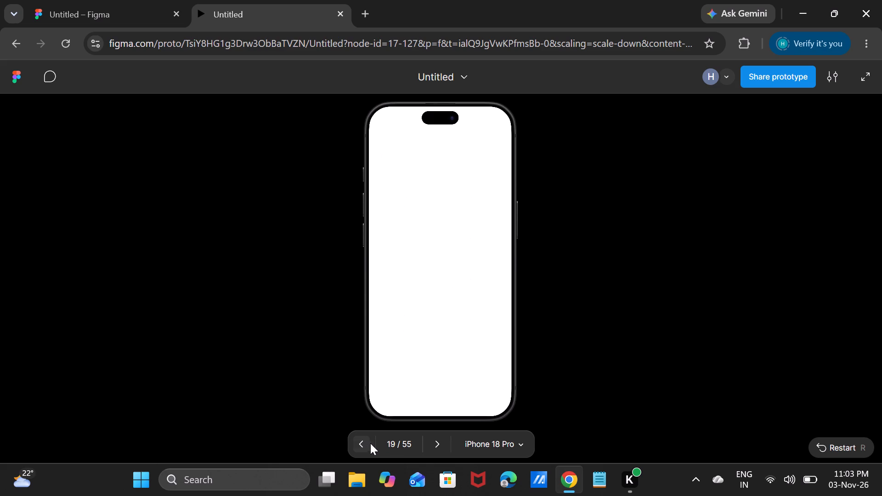
double_click(449, 382)
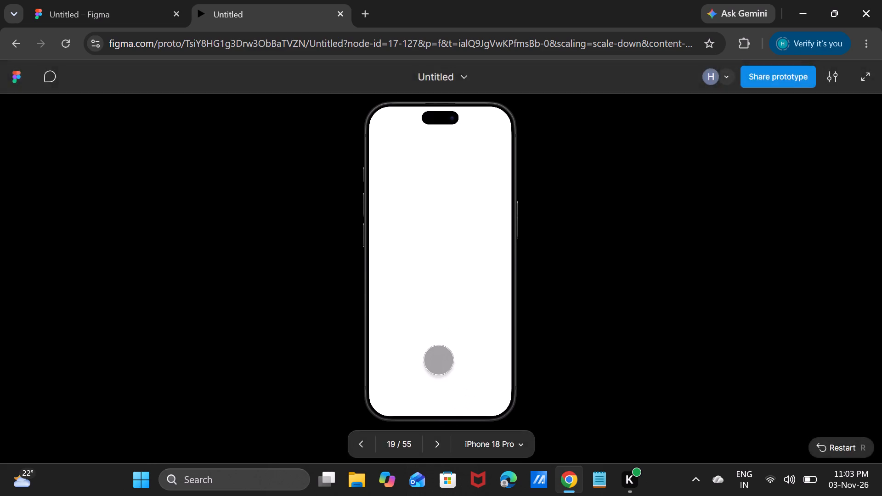
click(439, 360)
click(440, 444)
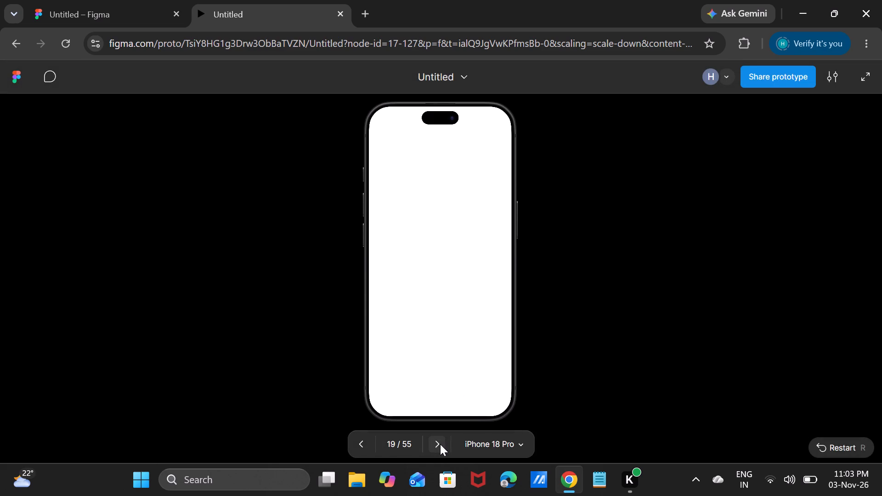
click(440, 444)
click(440, 444)
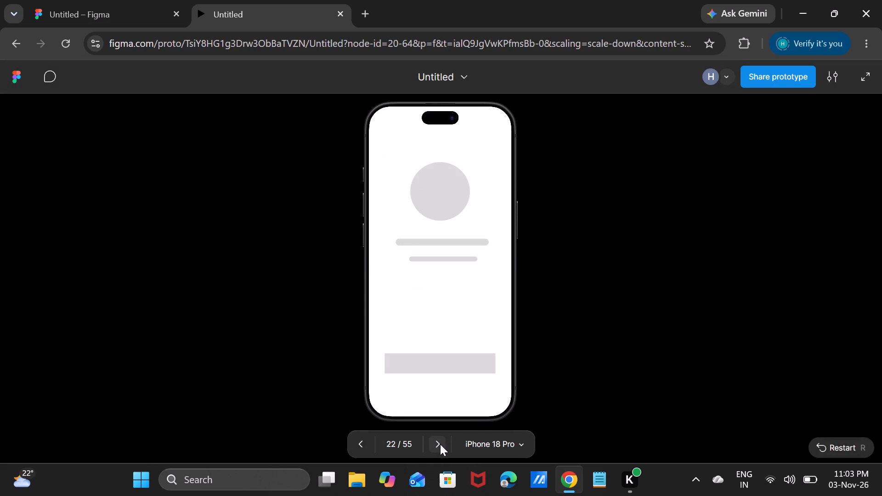
click(440, 444)
click(440, 444)
click(440, 444)
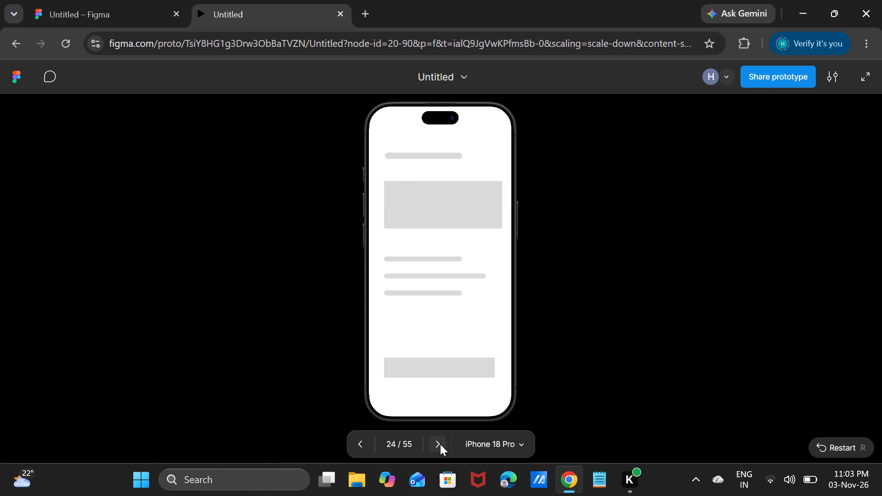
click(440, 444)
click(440, 444)
click(440, 444)
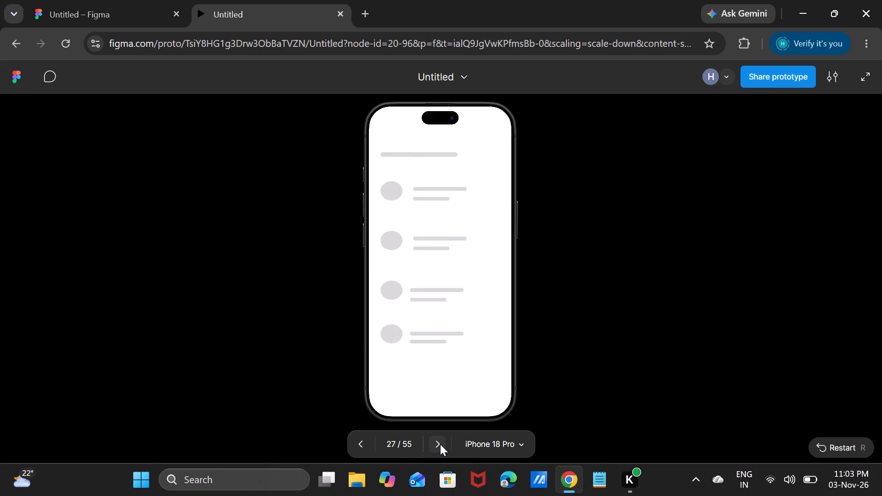
click(440, 444)
click(440, 444)
click(440, 444)
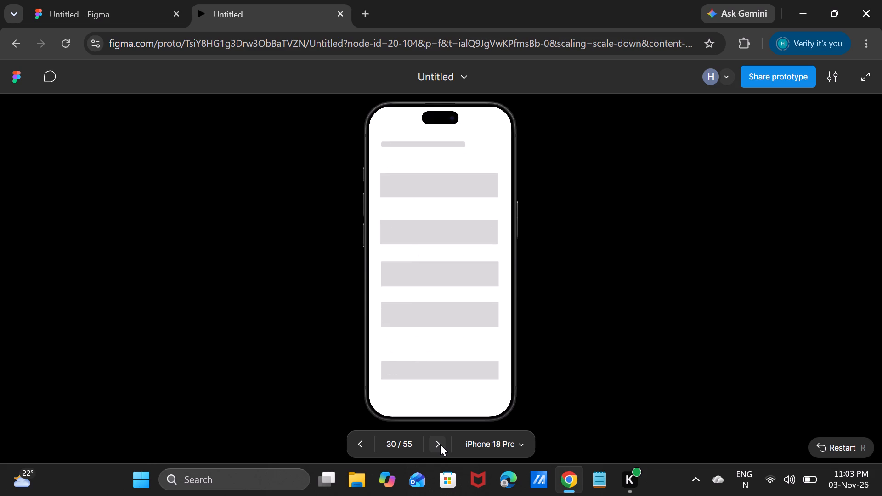
Skim the preview screens from 30 up to 39 and page back to screen 30.
click(440, 444)
click(440, 444)
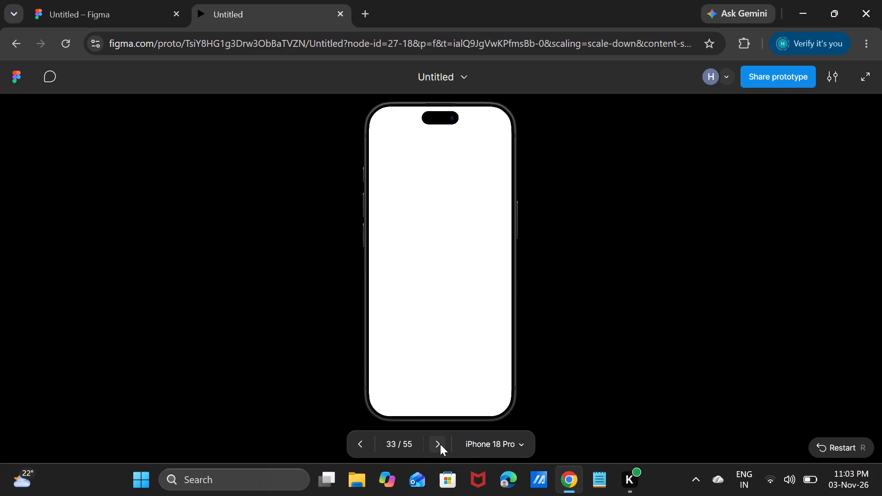
triple_click(440, 444)
triple_click(440, 444)
click(440, 444)
drag(440, 444, 395, 439)
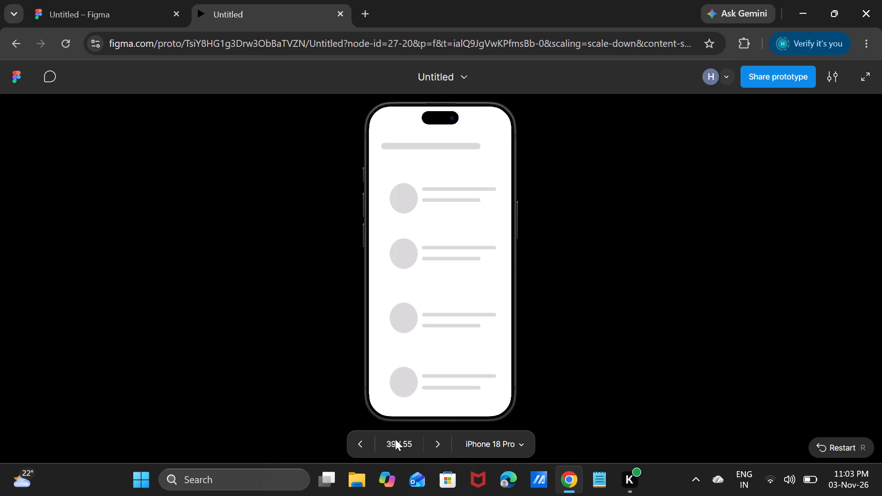
drag(395, 439, 363, 437)
triple_click(363, 437)
triple_click(363, 437)
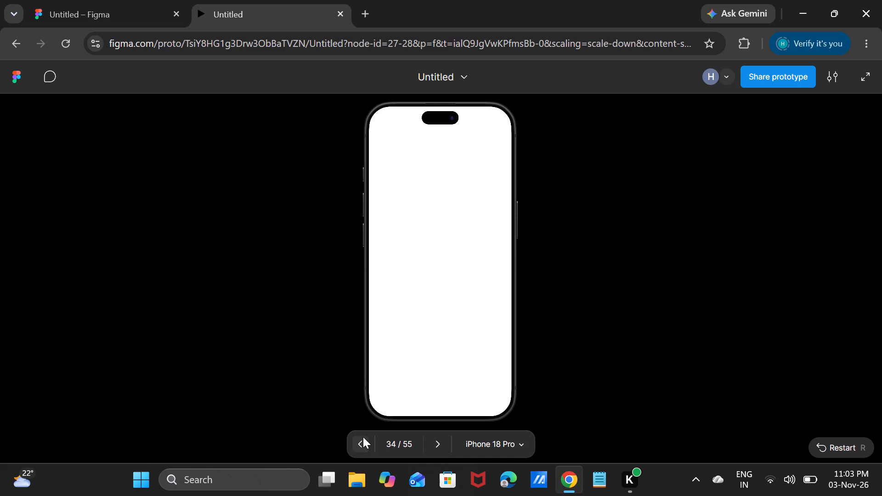
double_click(363, 437)
click(363, 437)
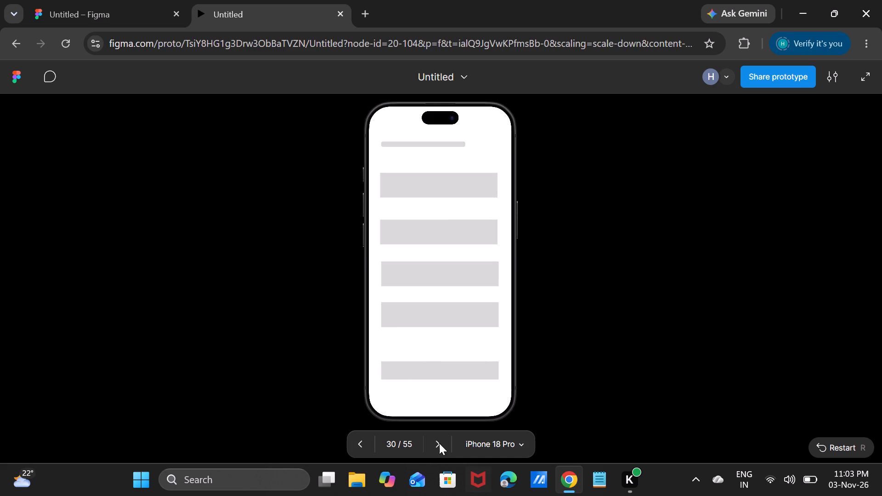
Review the remaining wireframe screens in the preview from screen 30 through to the last one.
click(433, 440)
click(433, 440)
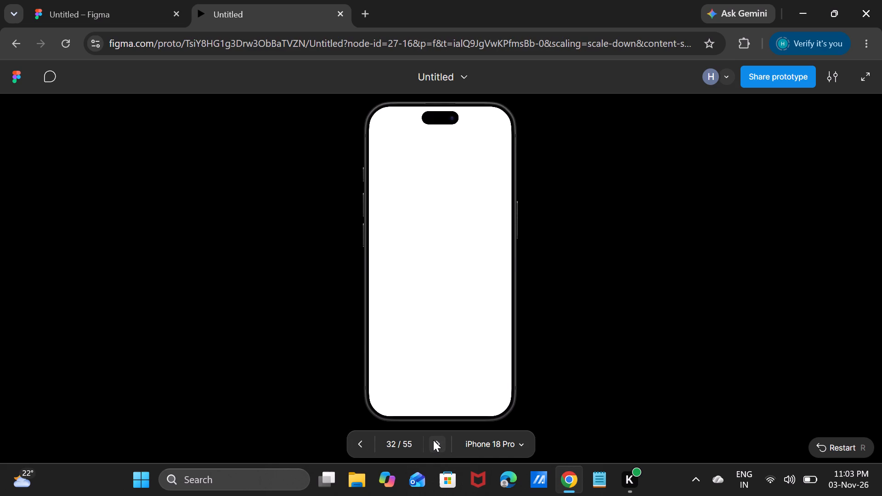
triple_click(433, 440)
triple_click(433, 440)
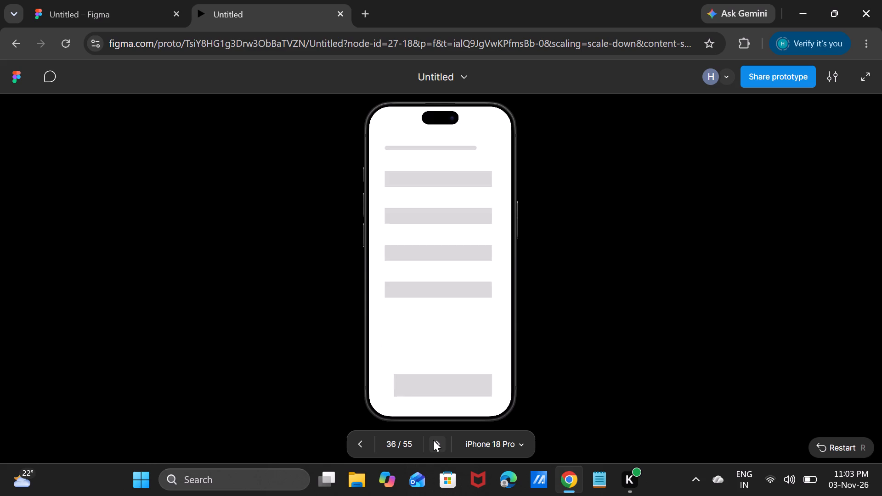
triple_click(433, 440)
triple_click(433, 440)
triple_click(433, 440)
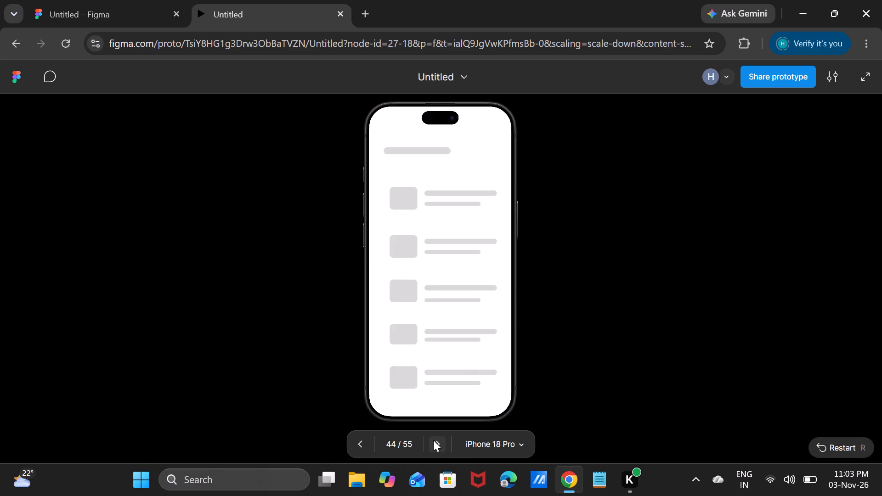
triple_click(433, 440)
triple_click(433, 440)
double_click(433, 440)
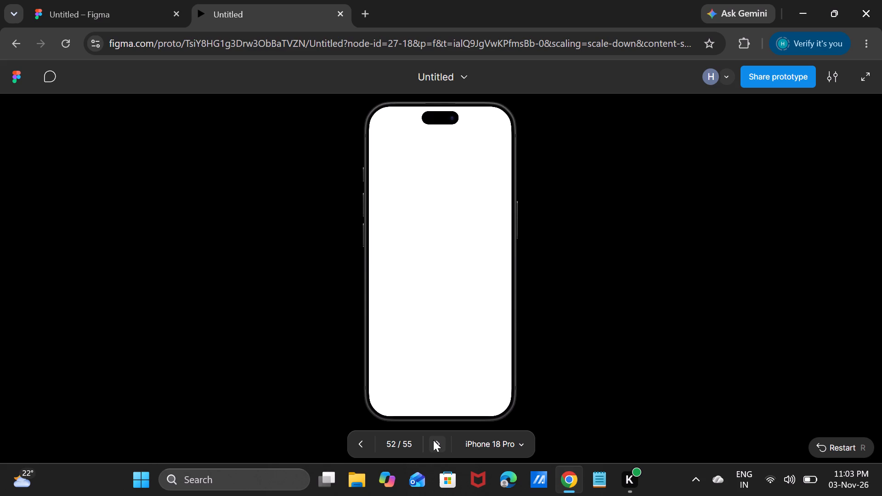
Return to the design file and start a rectangle for the 45.Terms & Conditions frame.
click(132, 9)
click(433, 355)
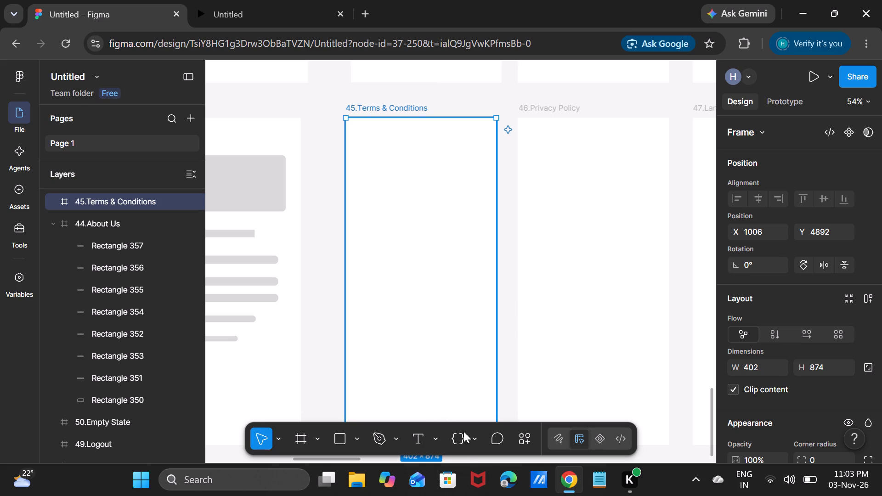
click(345, 441)
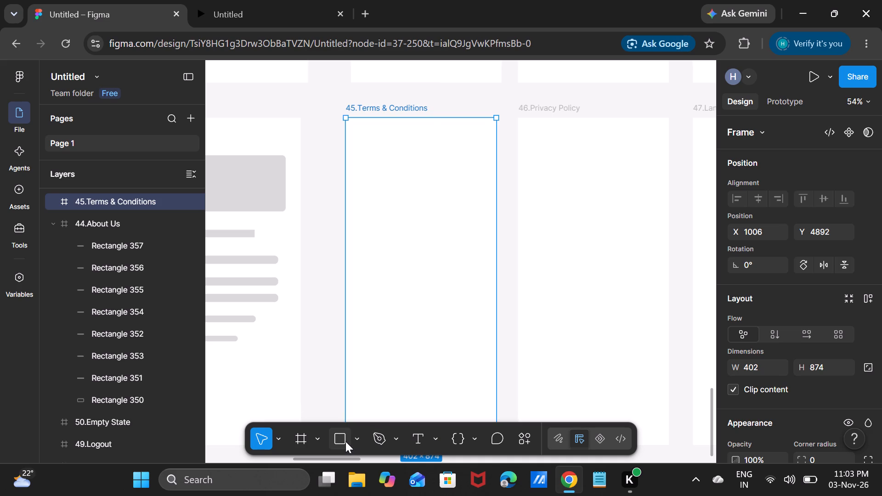
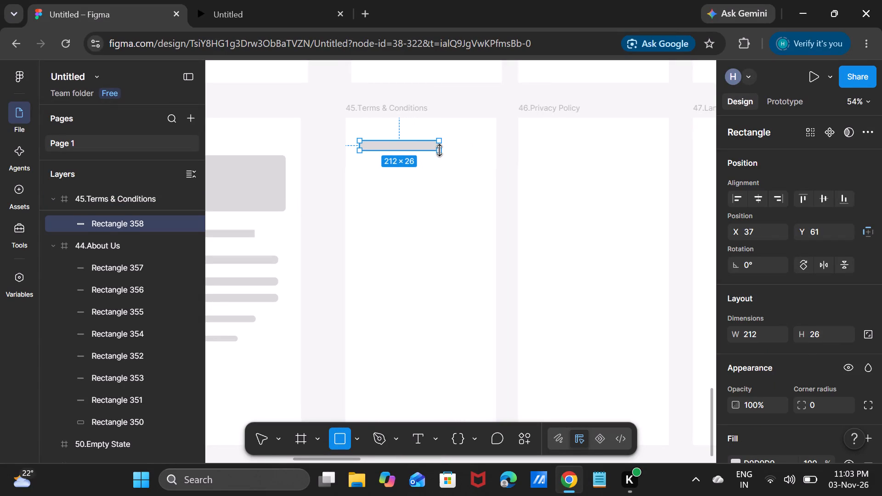
Draw a thin text-line rectangle about 315 × 17 below the heading bar in the 45.Terms & Conditions frame.
click(429, 192)
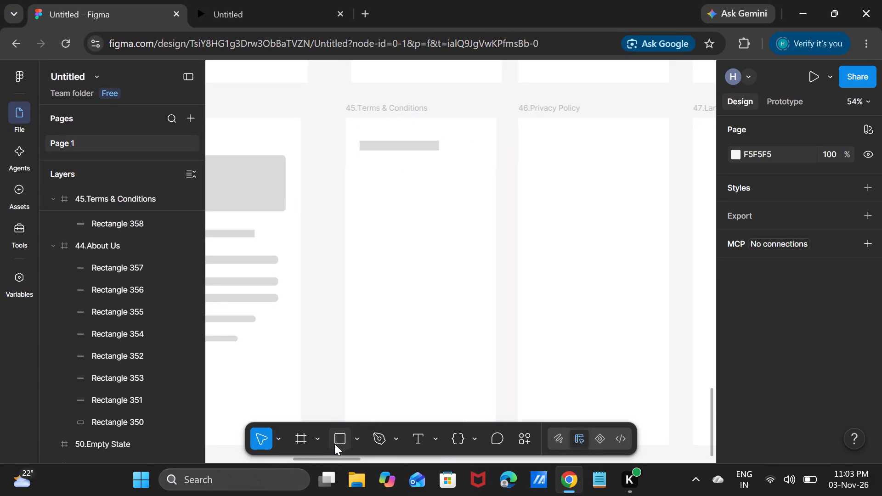
click(335, 442)
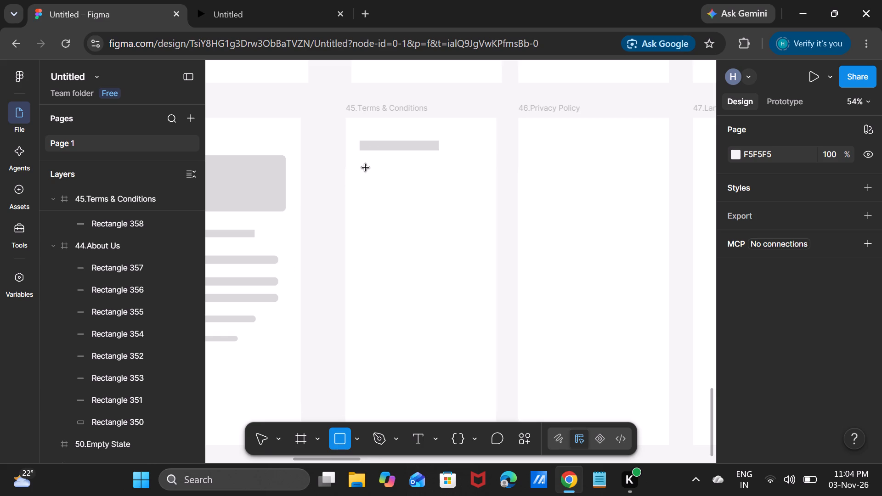
drag(363, 167, 475, 174)
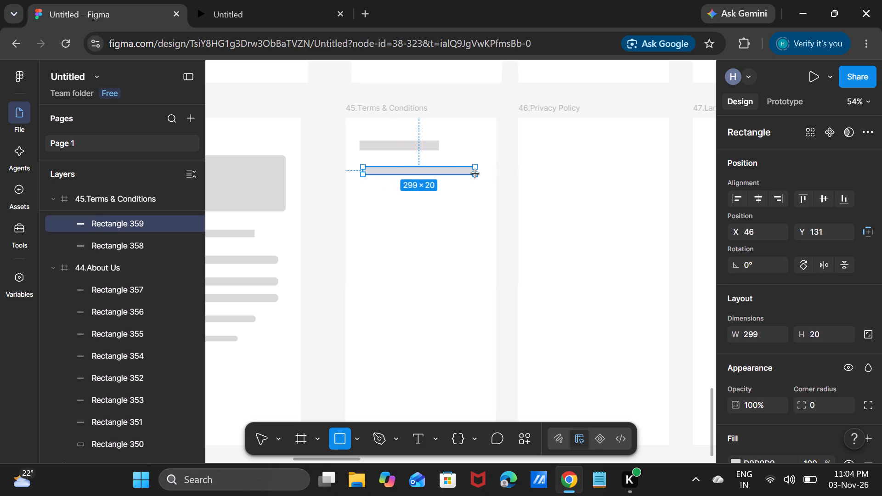
drag(475, 174, 481, 173)
click(432, 220)
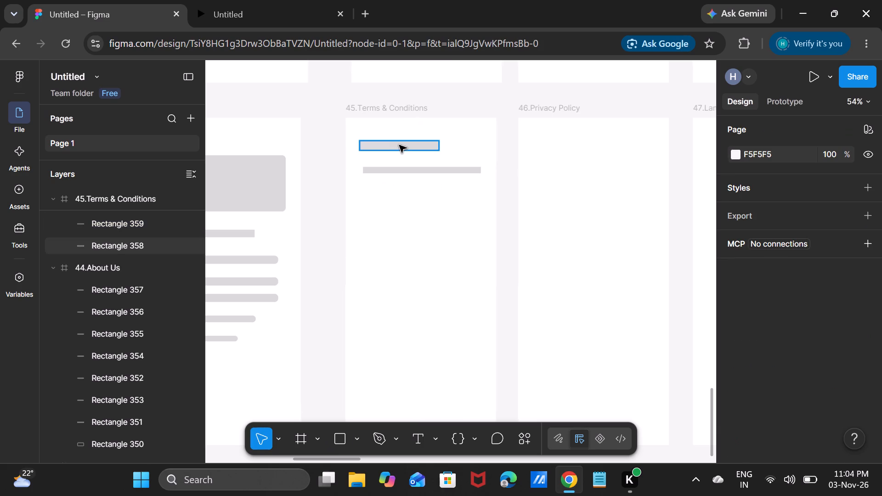
Set the corner radius of both the heading bar and the text-line bar to 10.
click(400, 145)
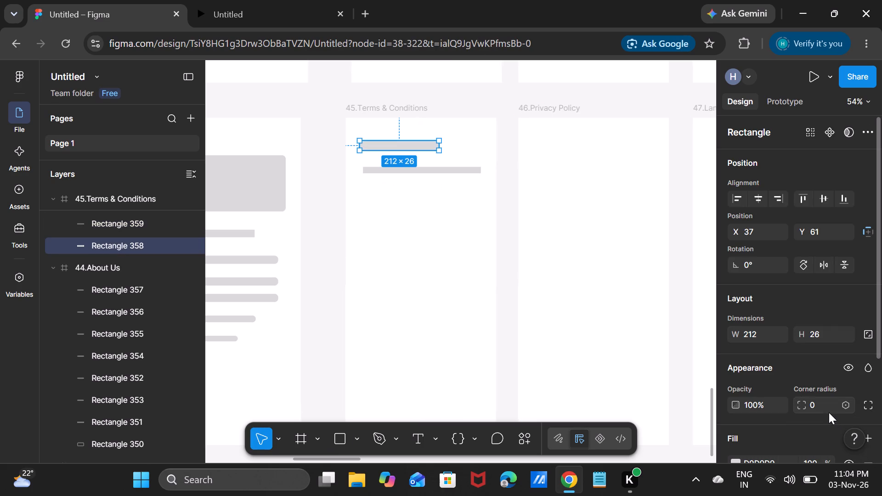
double_click(824, 406)
text(10)
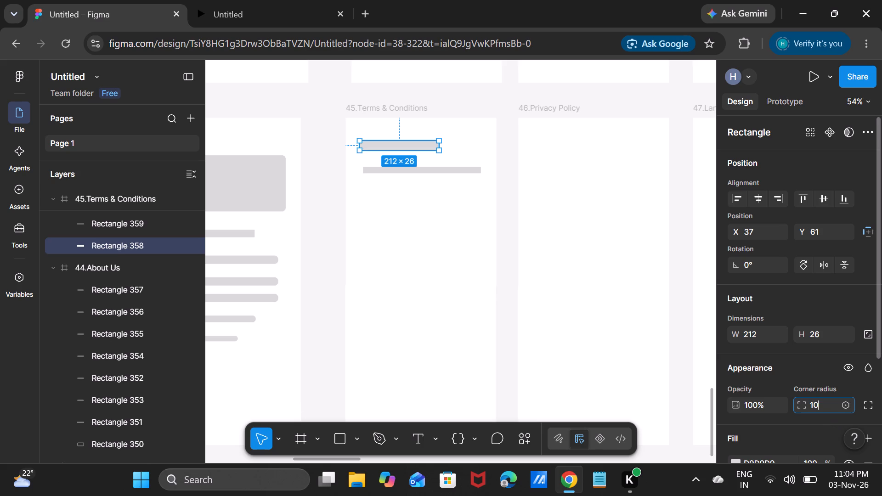
key(Return)
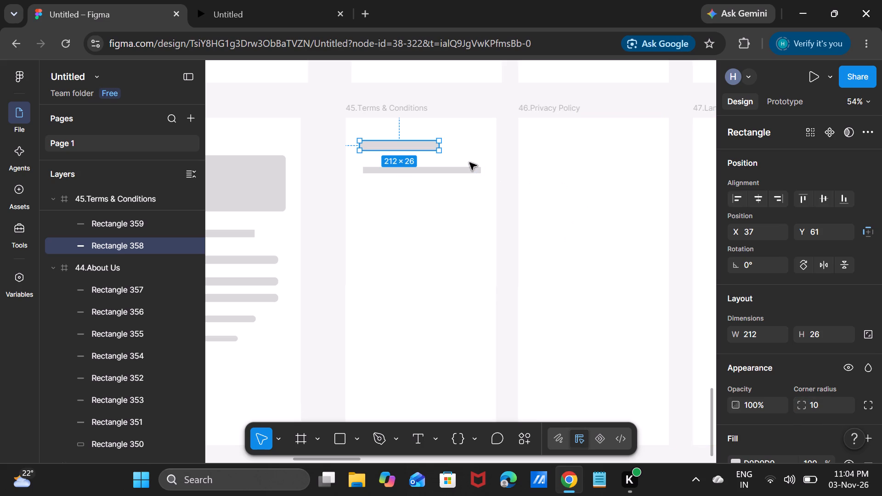
click(468, 171)
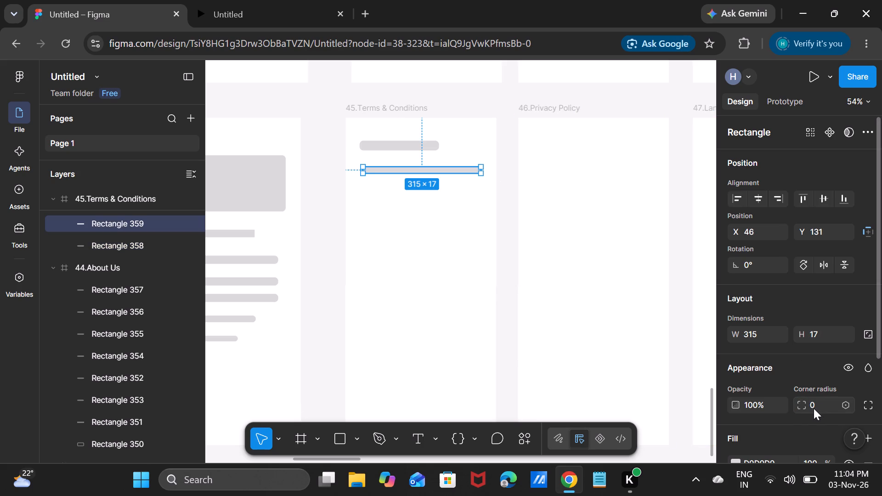
double_click(813, 408)
text(10)
key(Return)
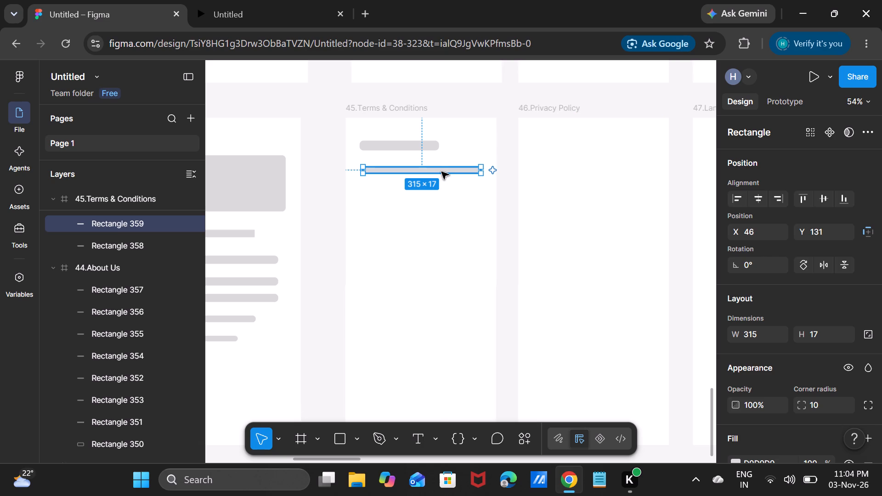
Move the text-line bar to X 37, Y 120 so it lines up with the heading bar's left edge.
drag(441, 172, 435, 168)
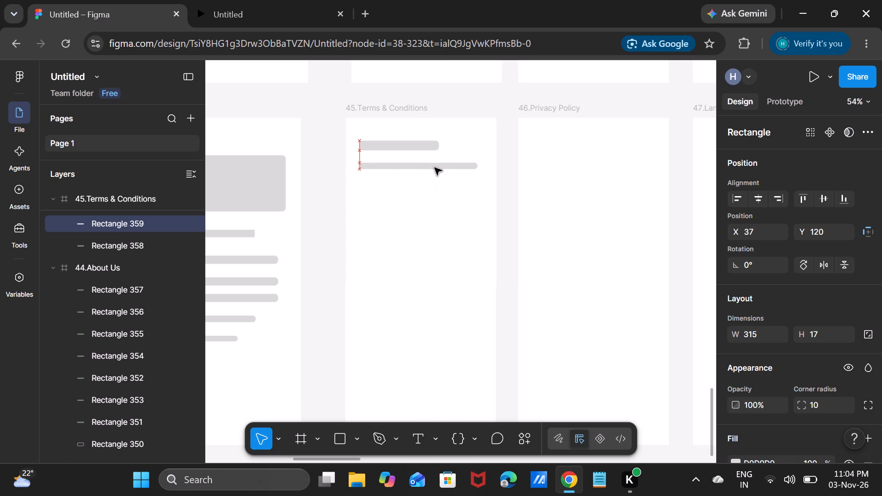
drag(435, 168, 435, 168)
Add four copies of the text-line bar below it at X 37, evenly spaced 33 apart down to Y 320.
key(ctrl+c)
key(ctrl+v)
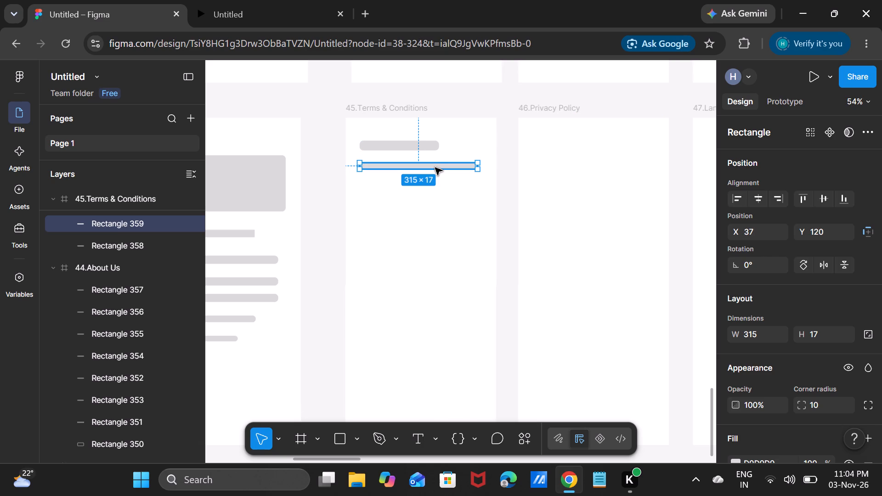
drag(435, 168, 435, 191)
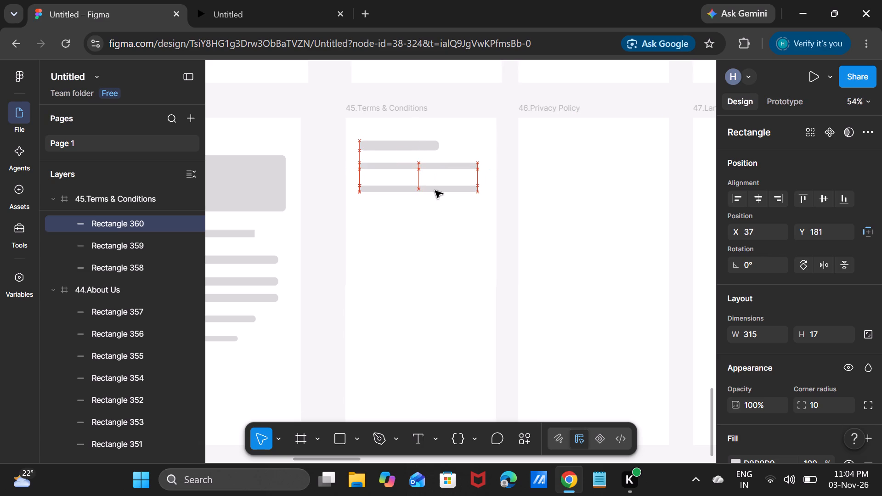
drag(435, 191, 435, 186)
key(ctrl+v)
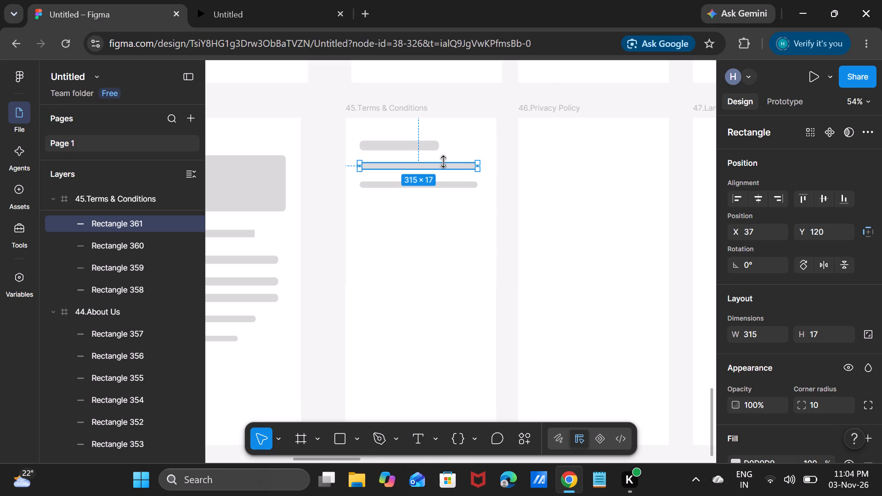
drag(447, 163, 447, 198)
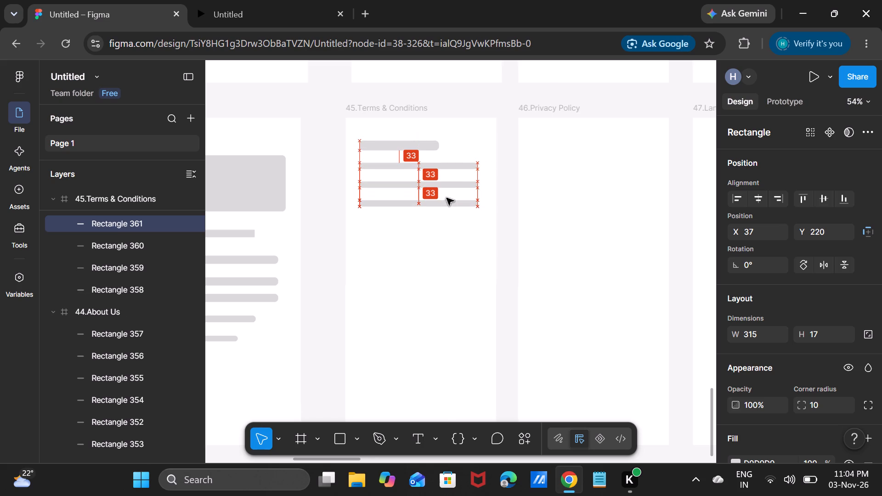
drag(447, 198, 446, 199)
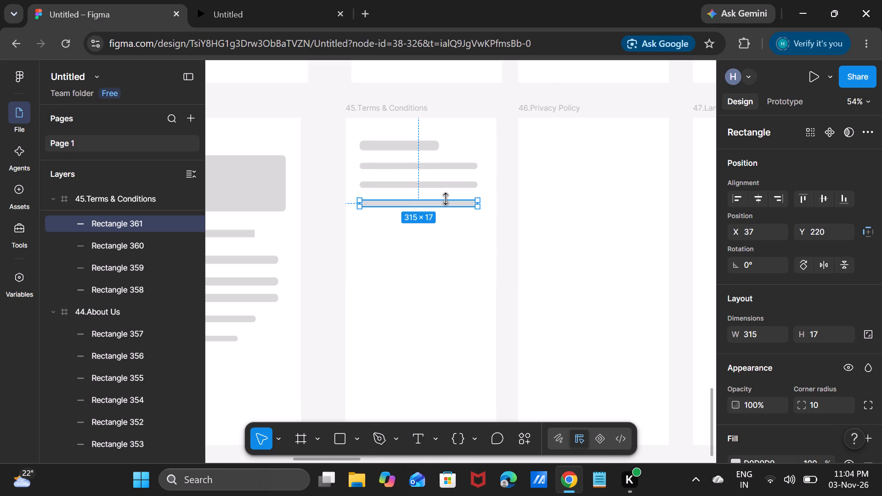
key(ctrl+v)
drag(447, 166, 448, 225)
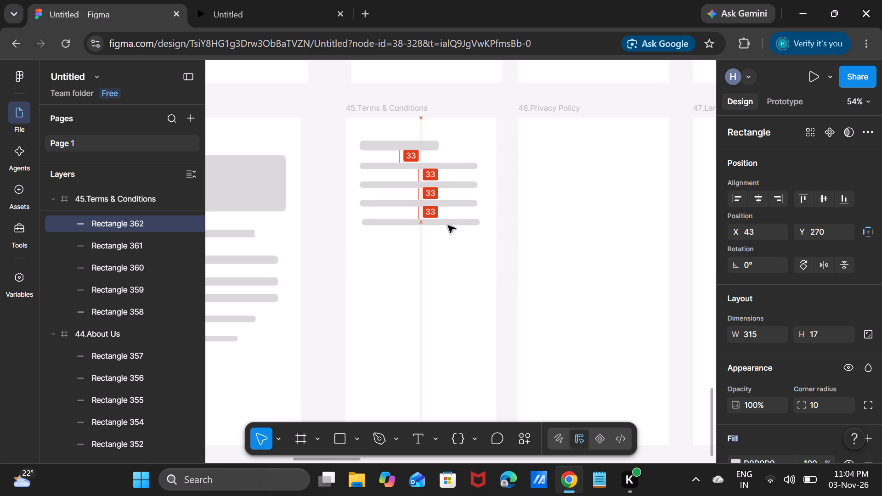
drag(448, 225, 445, 224)
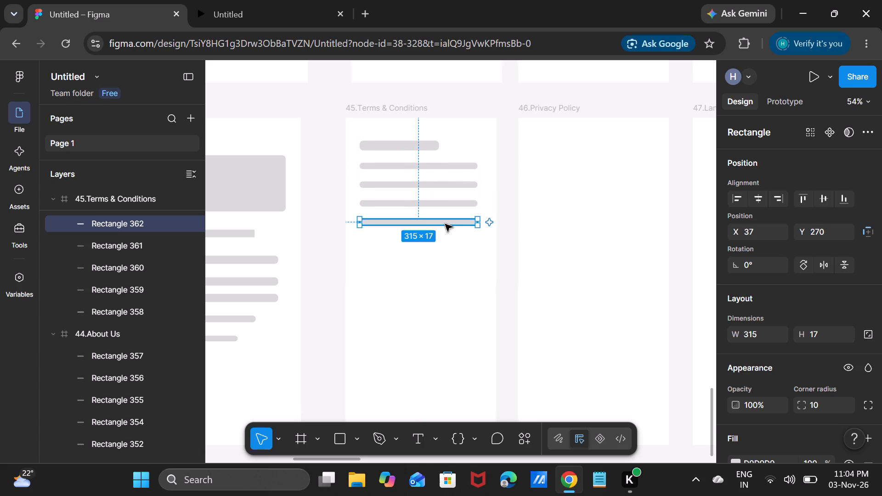
key(ctrl+v)
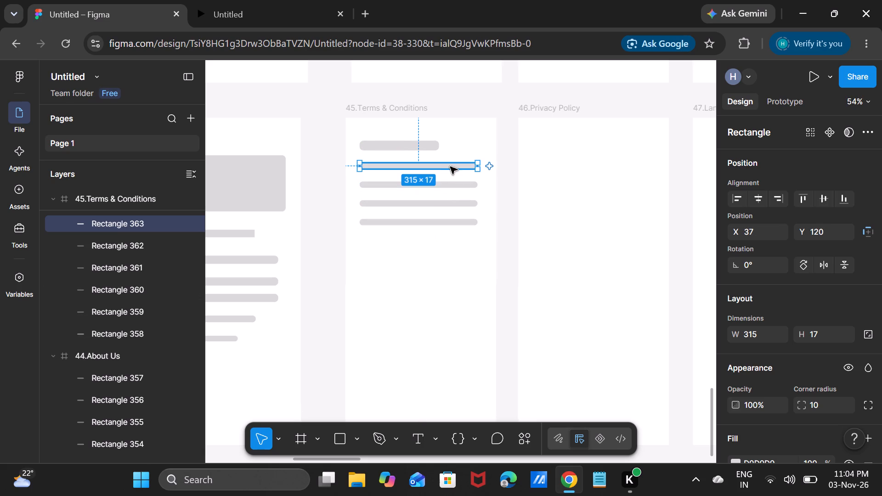
drag(451, 164, 448, 234)
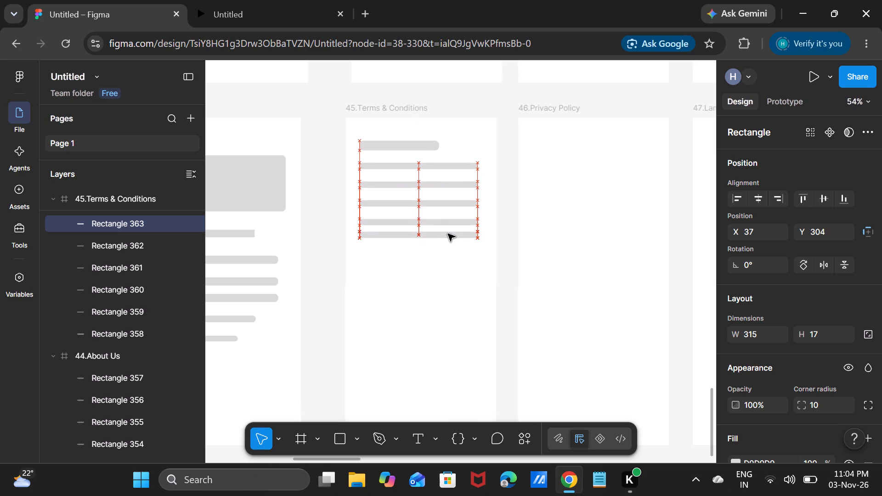
drag(448, 234, 447, 240)
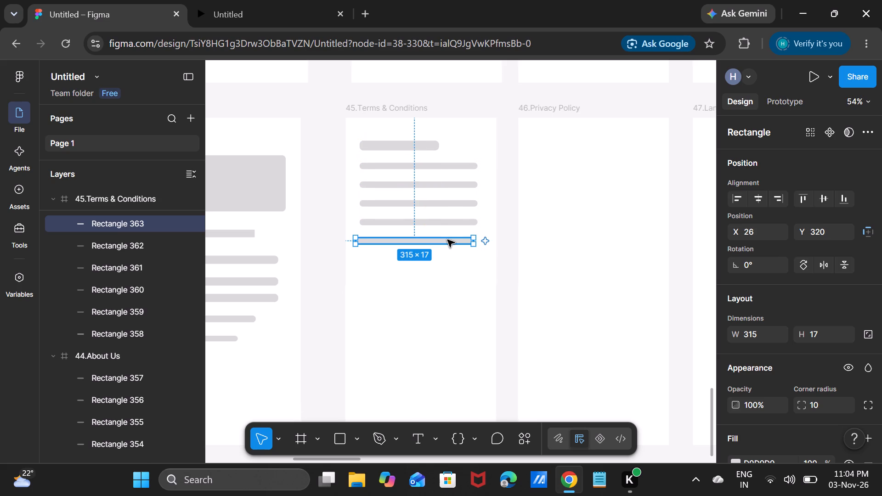
click(447, 240)
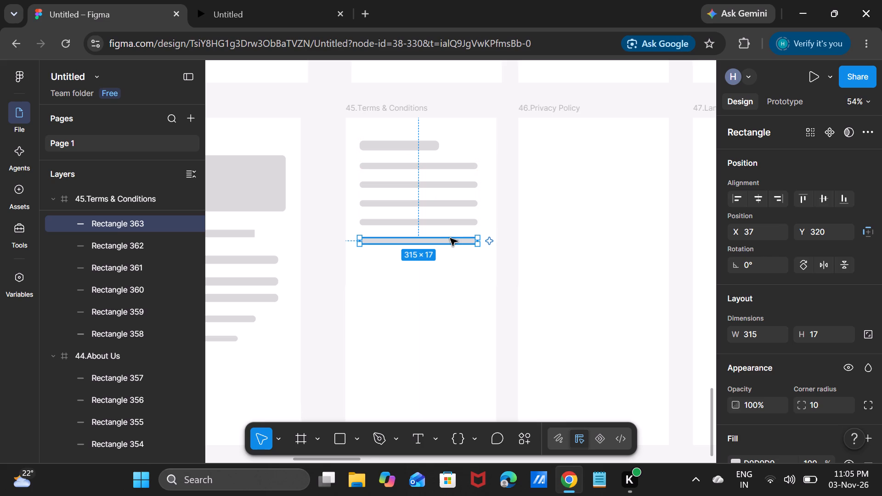
Add four more copies of the text-line bar at X 37, continuing the even spacing from Y 370 to Y 520.
key(ctrl+v)
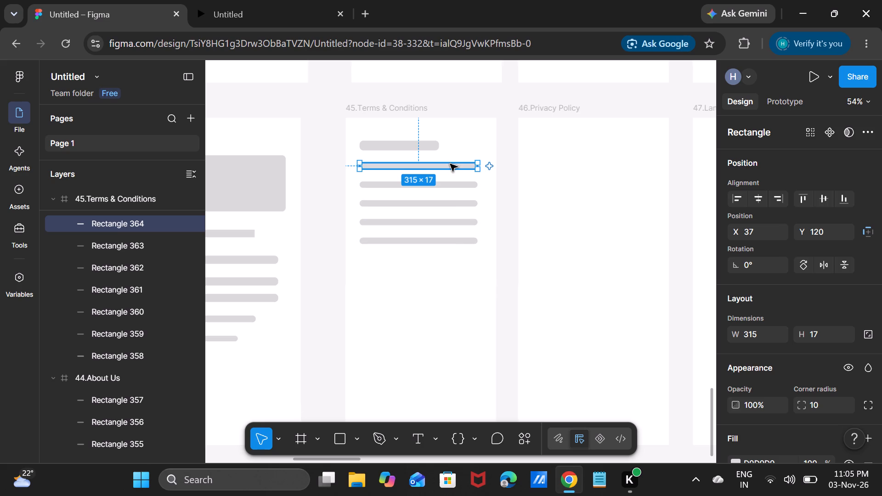
drag(450, 164, 449, 259)
key(ctrl+v)
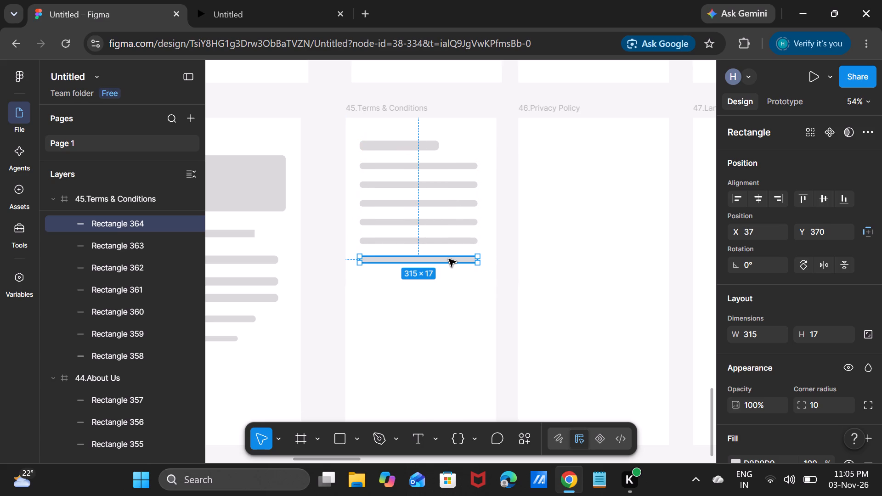
drag(433, 164, 431, 278)
key(ctrl+v)
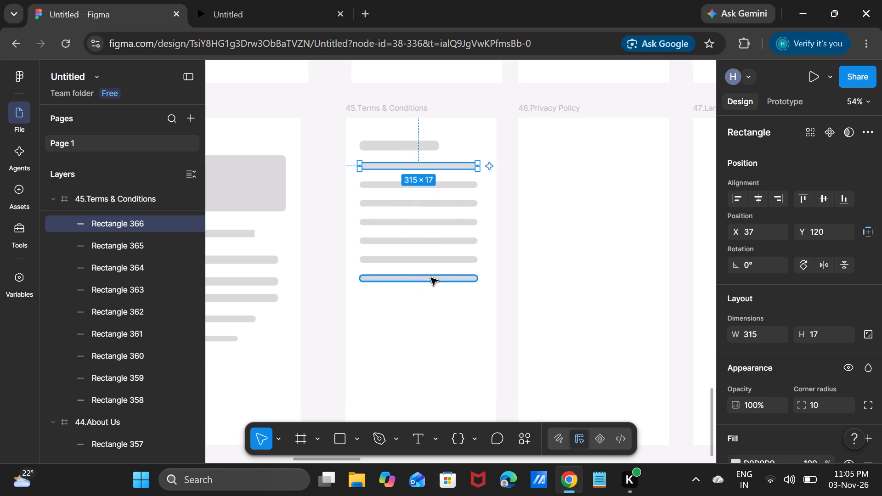
drag(430, 164, 437, 317)
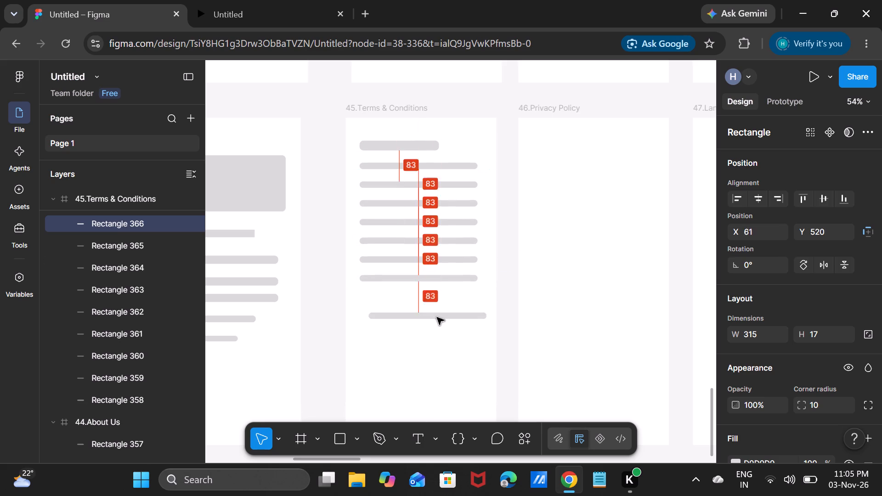
drag(437, 317, 430, 298)
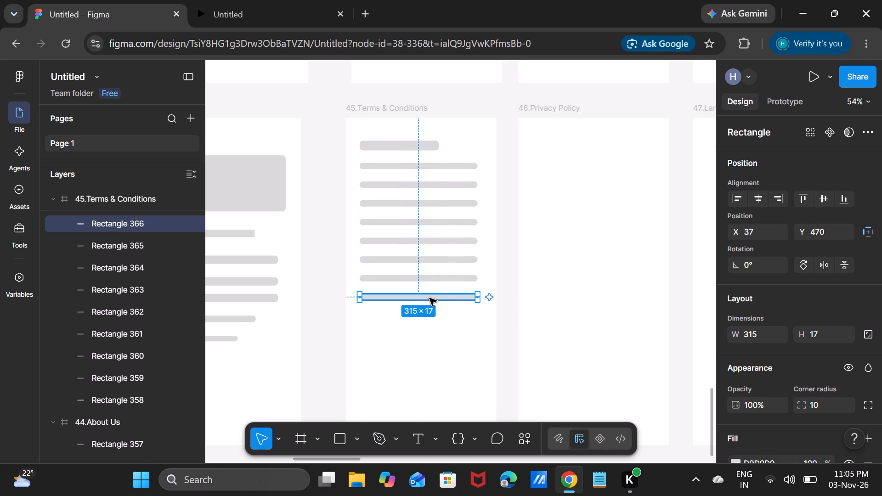
key(ctrl+v)
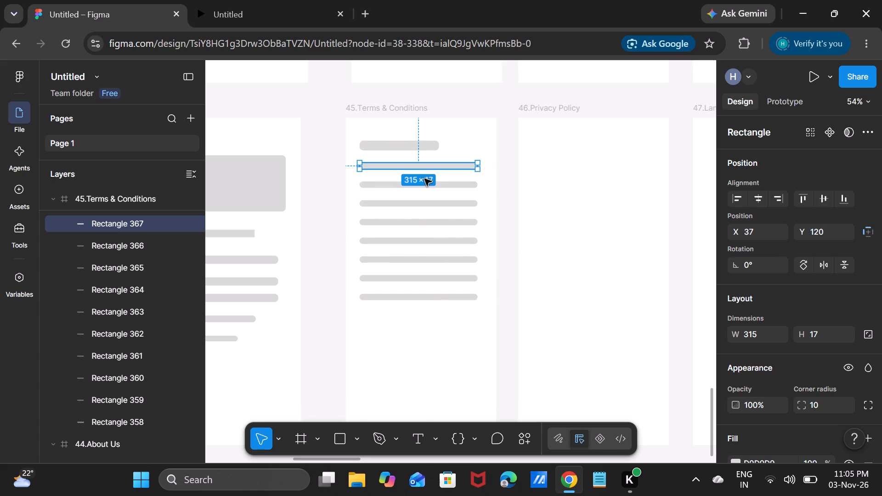
drag(429, 167, 425, 326)
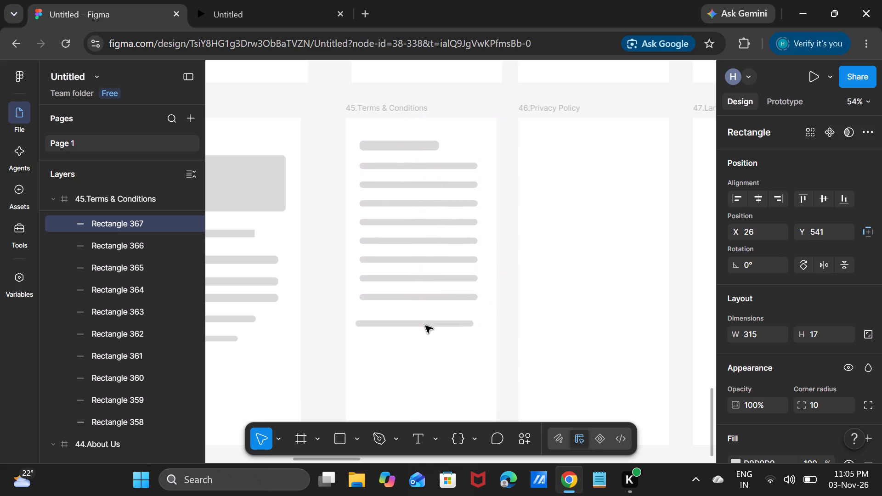
drag(425, 326, 427, 315)
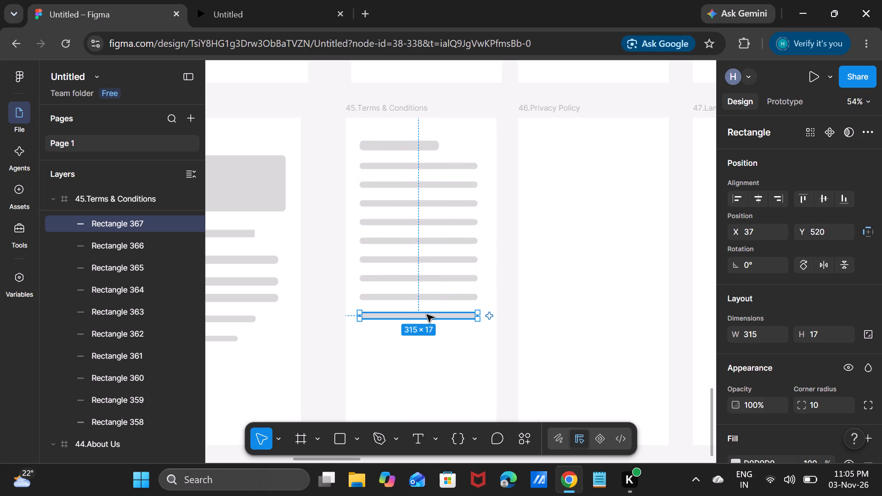
Draw a button placeholder rectangle about 327 × 66 near the bottom of the 45.Terms & Conditions frame.
click(339, 445)
drag(362, 366, 481, 393)
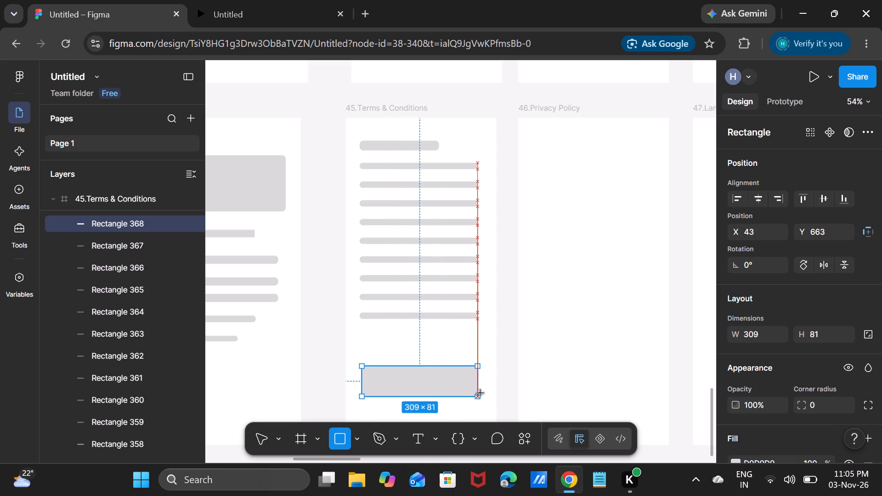
drag(481, 393, 484, 391)
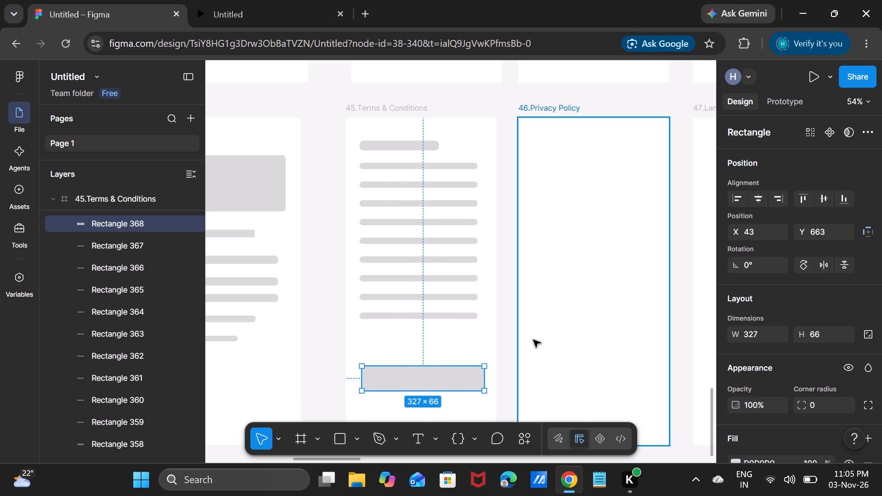
Move the 46.Privacy Policy frame to X 1470, leaving equal 62 gaps to the 45.Terms & Conditions and 47.Language frames.
click(533, 340)
scroll(537, 355, left, 1)
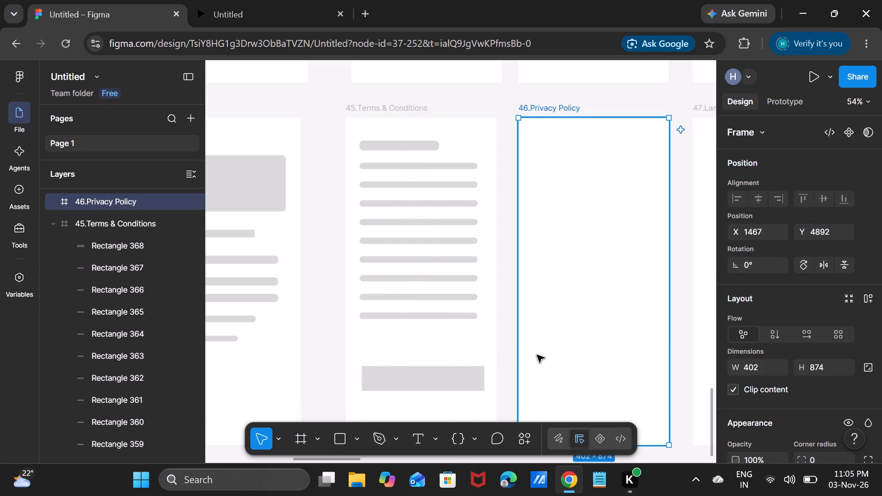
scroll(537, 355, left, 1)
drag(536, 355, 544, 354)
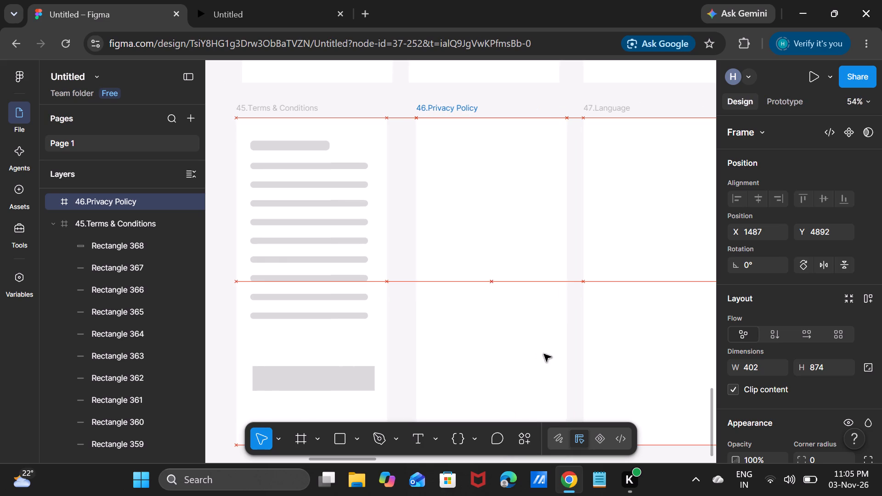
drag(544, 354, 539, 353)
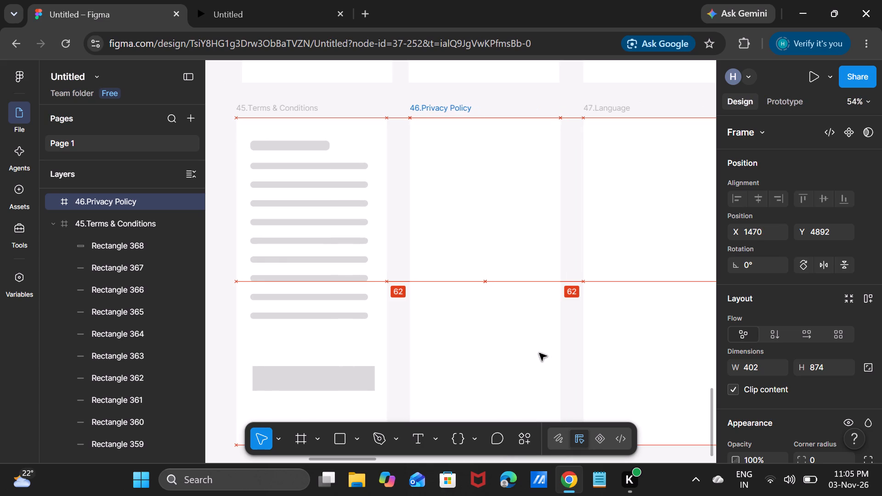
Reposition the 46.Privacy Policy frame to X 1467, Y 4892, between the 45.Terms & Conditions and 47.Language frames.
drag(539, 353, 540, 352)
drag(540, 352, 534, 339)
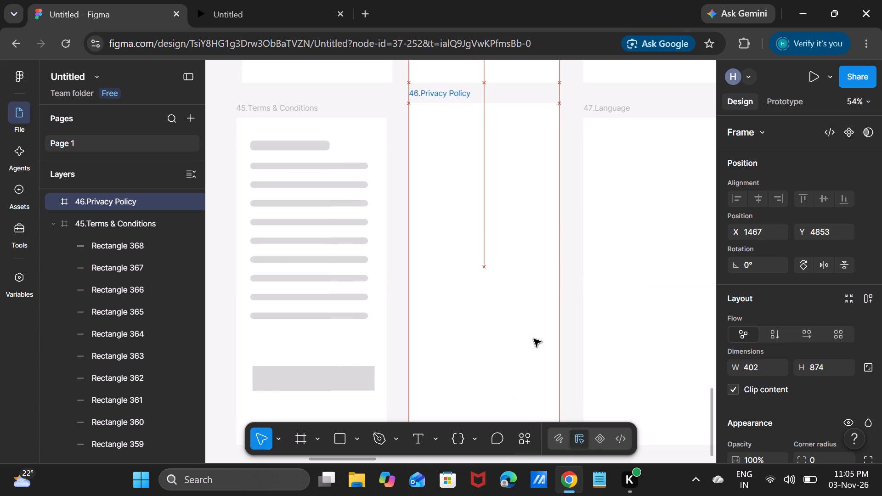
drag(534, 339, 531, 351)
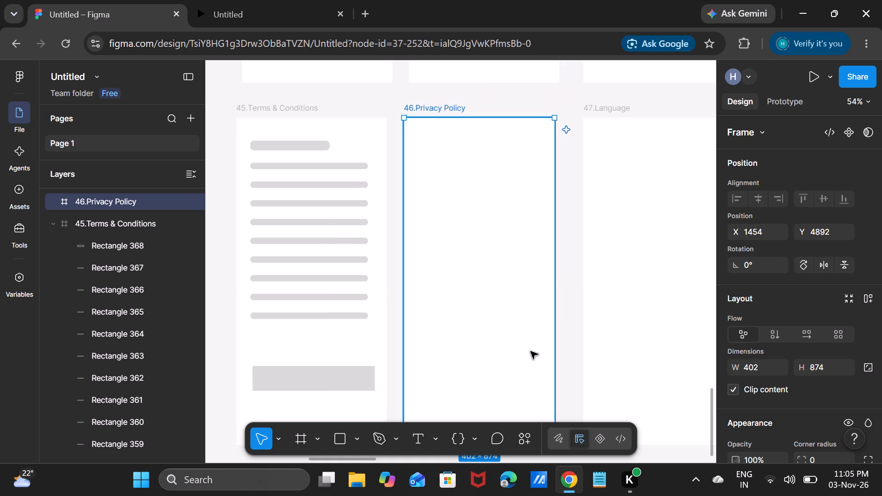
drag(531, 351, 536, 350)
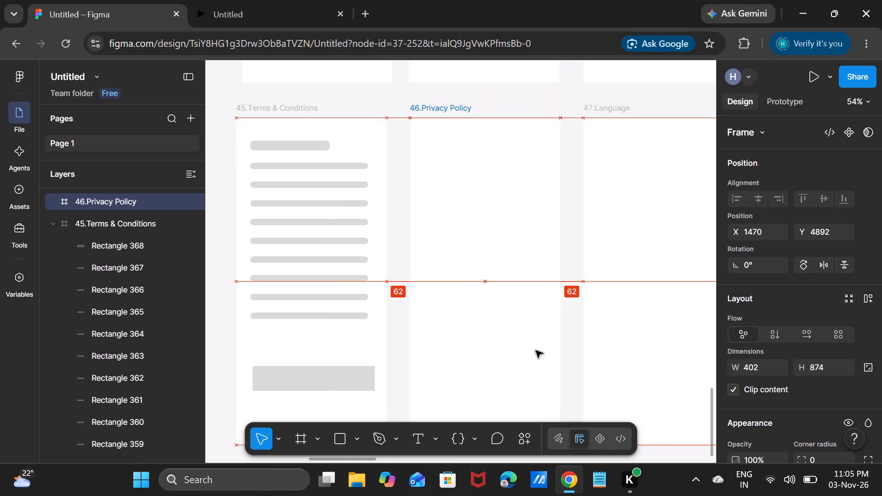
drag(536, 350, 536, 351)
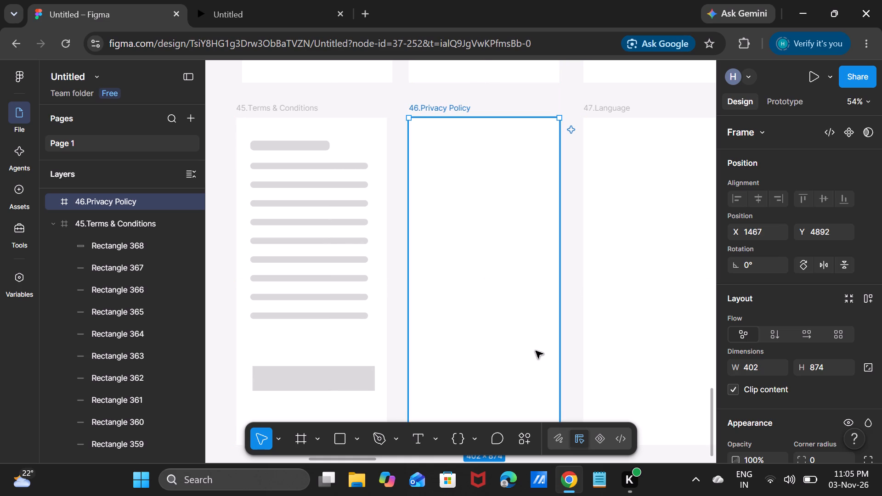
Draw a title placeholder bar about 215 × 22 near the top of the 46.Privacy Policy frame, with corner radius 10.
click(341, 448)
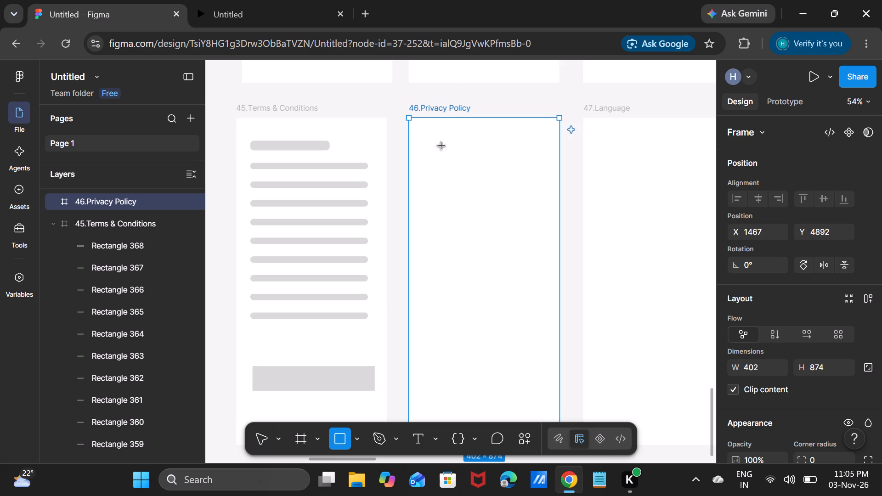
drag(429, 142, 450, 147)
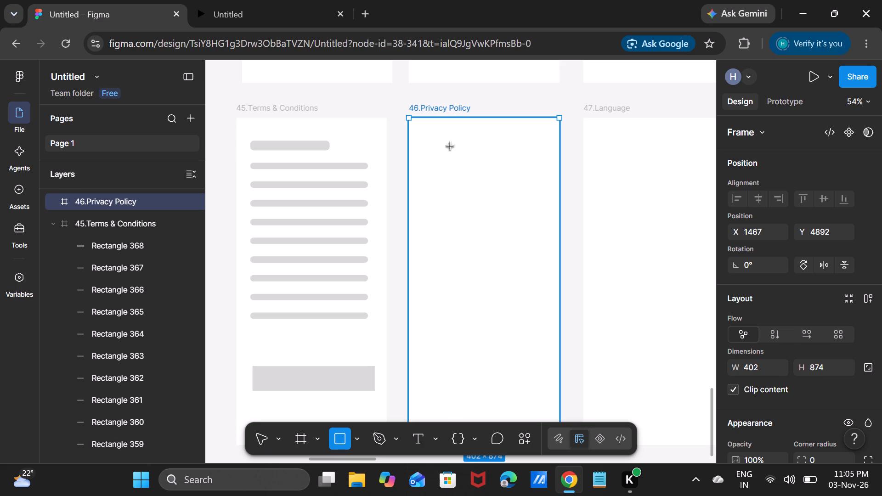
drag(450, 147, 506, 150)
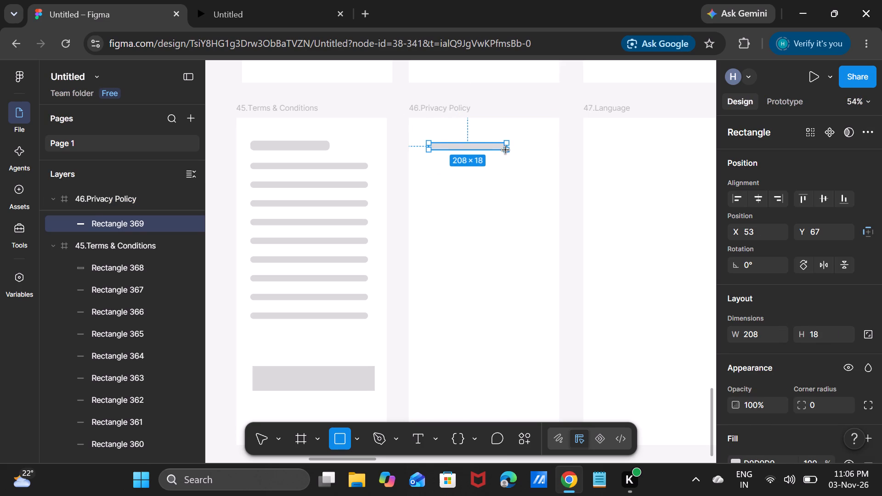
drag(506, 150, 509, 151)
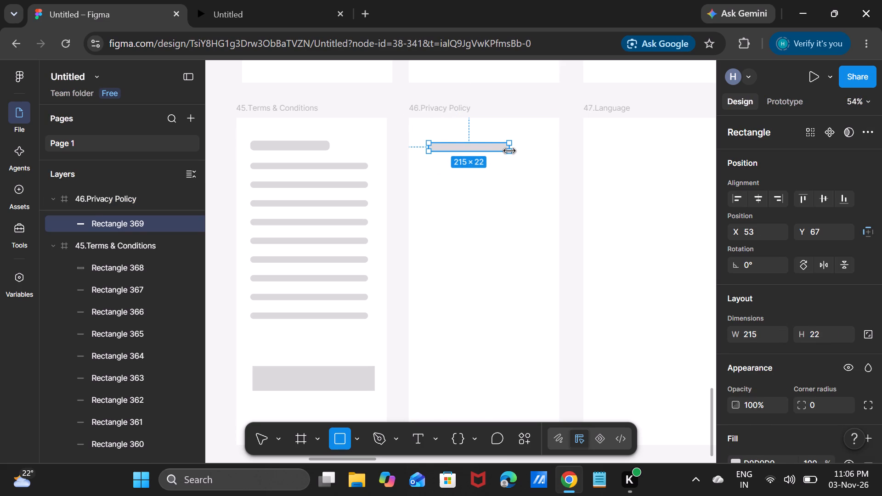
click(503, 169)
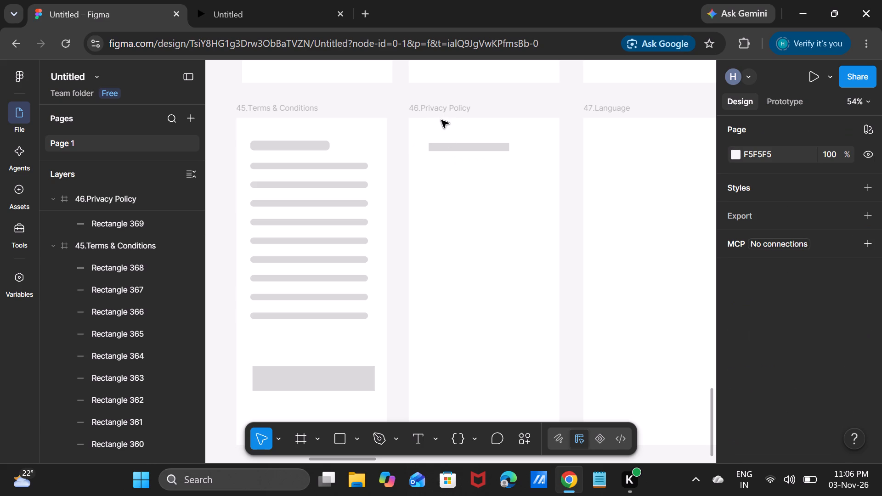
click(462, 143)
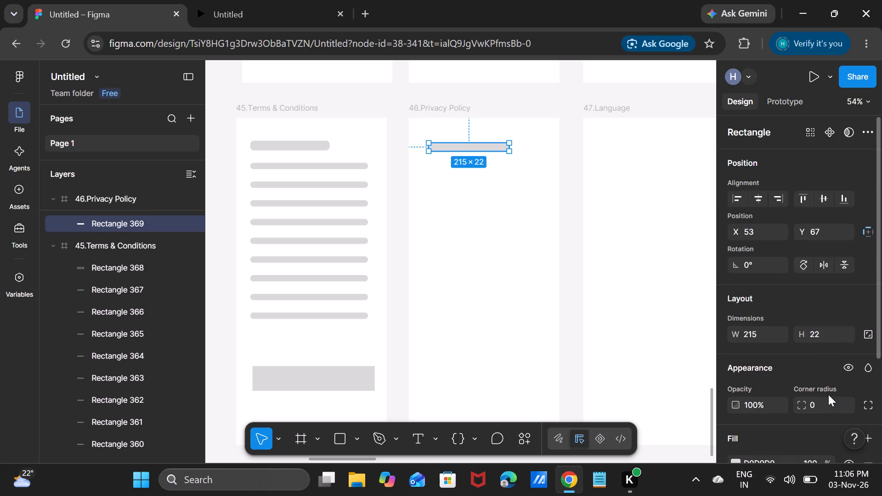
double_click(824, 397)
key(BackSpace)
text(19)
key(BackSpace)
key(0)
key(Return)
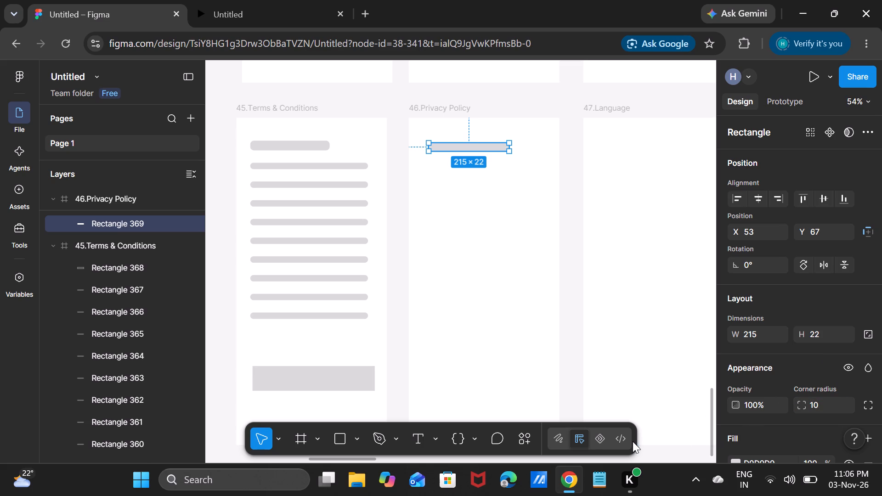
Draw a text-line bar about 304 × 14 below the title bar at Y 126, with corner radius 10.
click(343, 439)
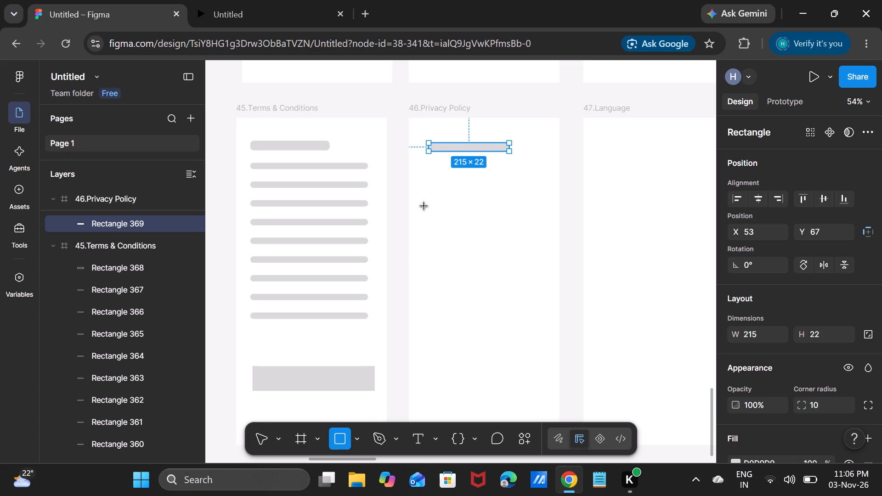
drag(432, 165, 540, 174)
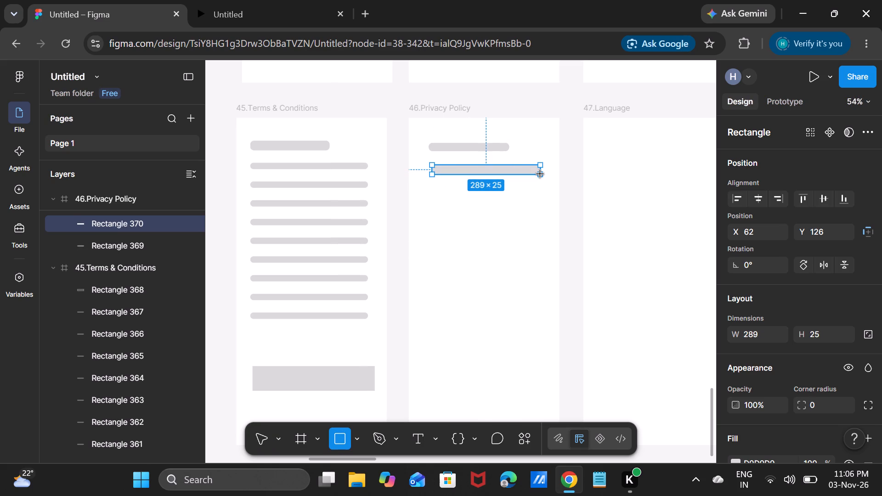
drag(540, 174, 546, 170)
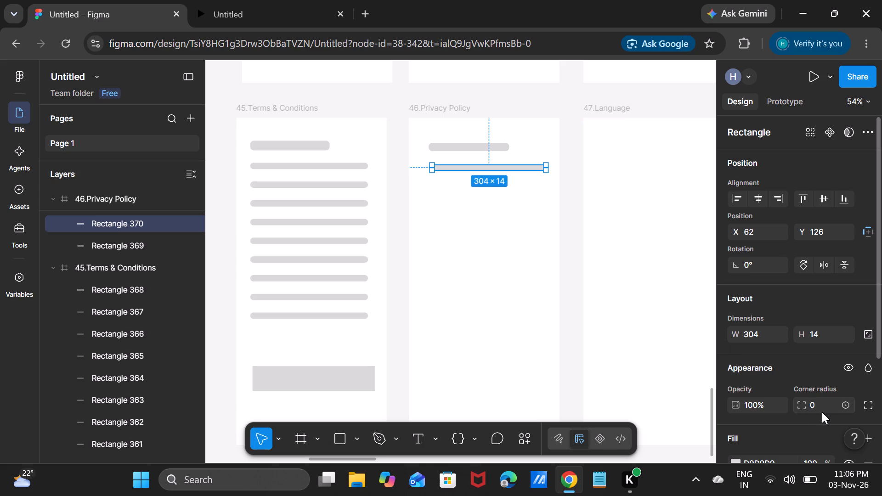
double_click(822, 412)
text(10)
key(Return)
Add a copy of the text-line bar at X 49, Y 177, and shift the original bar to X 53 under the title bar.
key(ctrl+c)
key(ctrl+v)
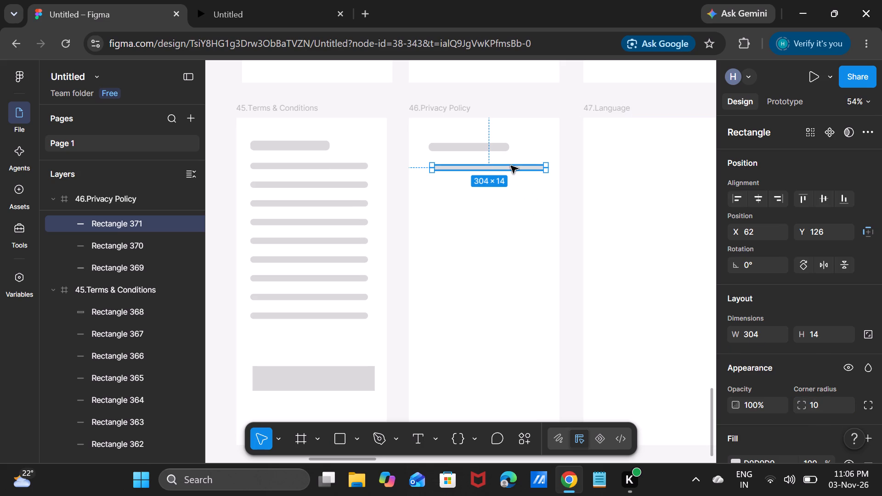
drag(511, 166, 506, 182)
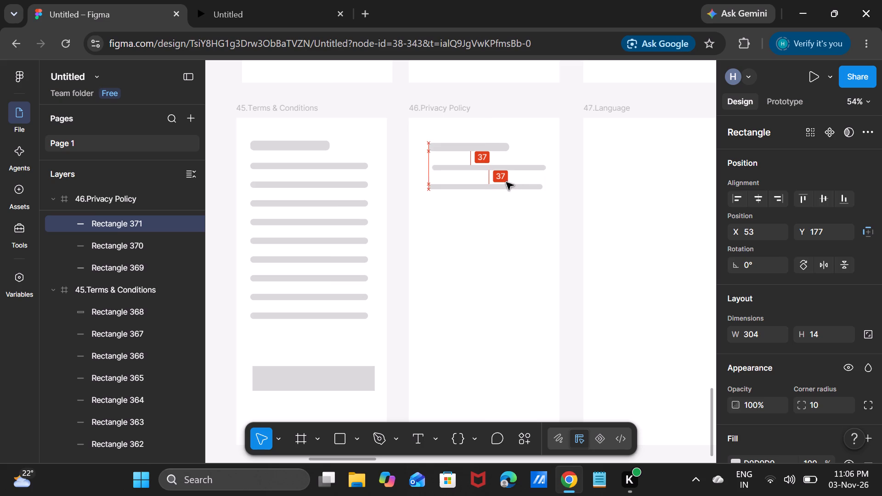
drag(506, 182, 506, 183)
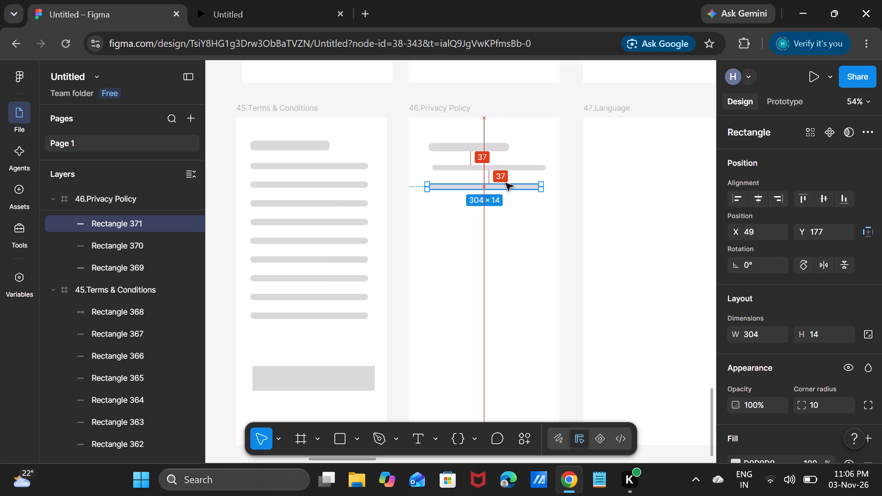
drag(506, 183, 509, 183)
click(515, 168)
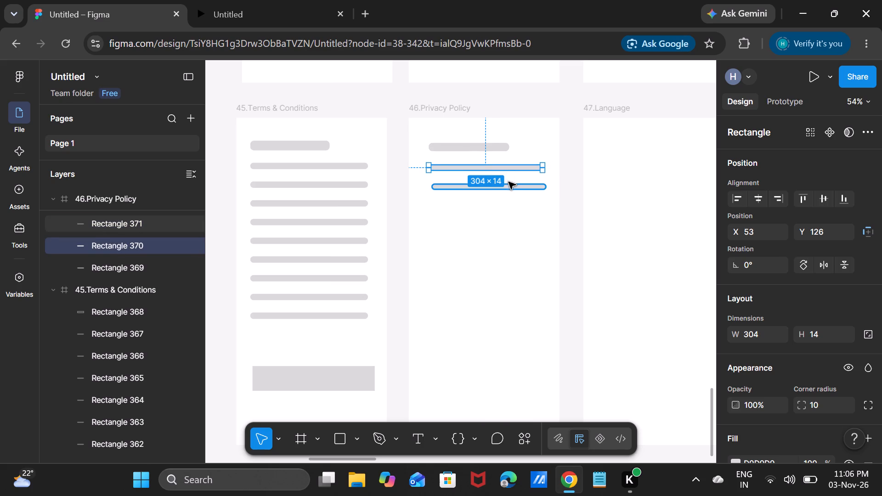
drag(509, 182, 504, 183)
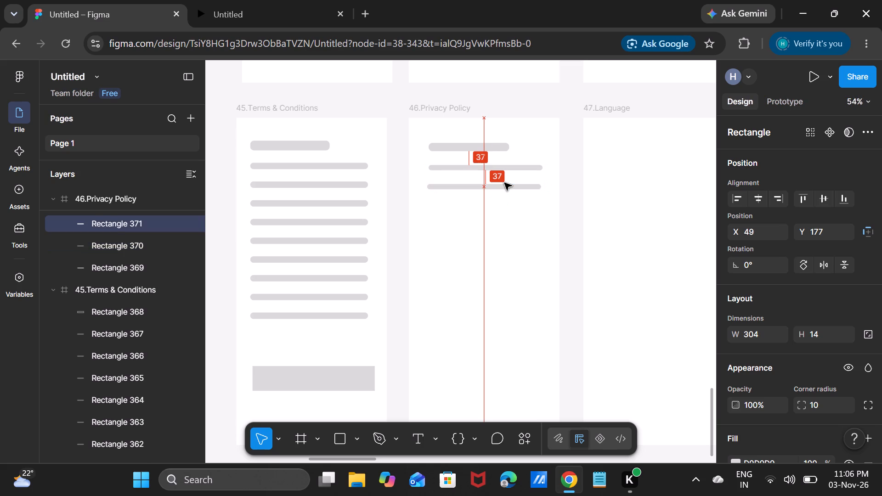
drag(504, 183, 504, 183)
Add two more copies of the text-line bar at X 53, Y 228 and Y 279, keeping the 37 spacing.
key(ctrl+v)
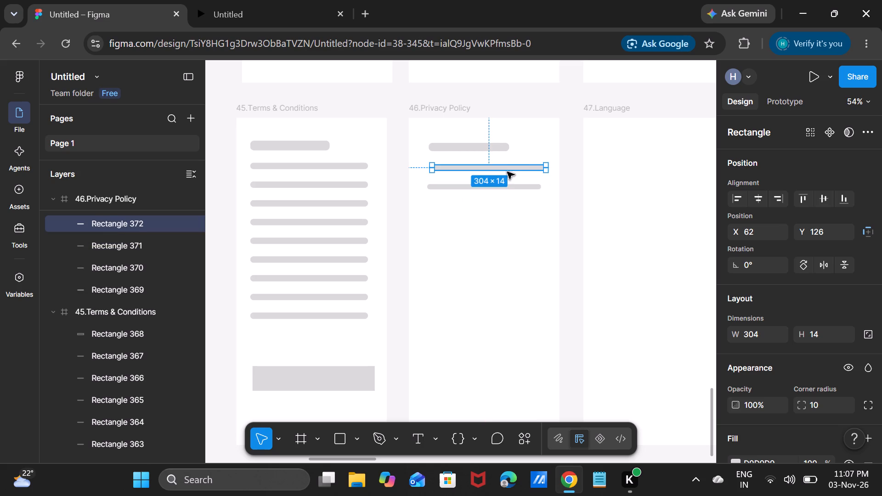
click(509, 165)
drag(518, 166, 515, 203)
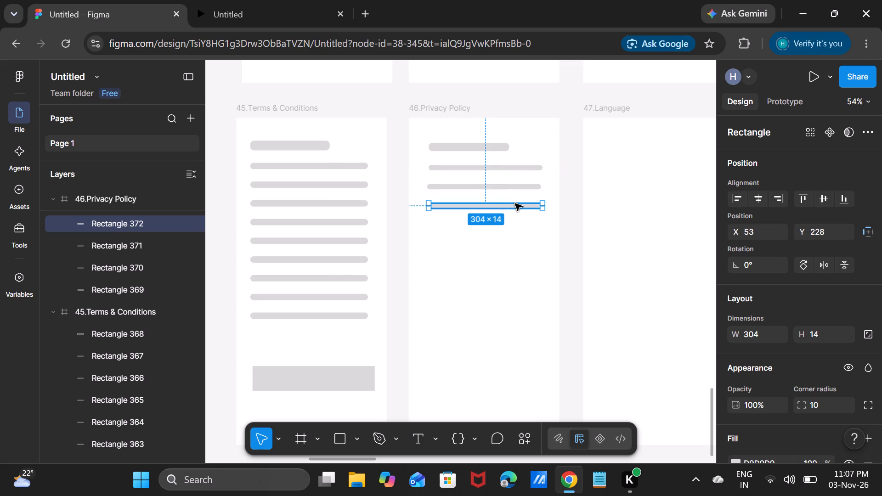
key(ctrl+v)
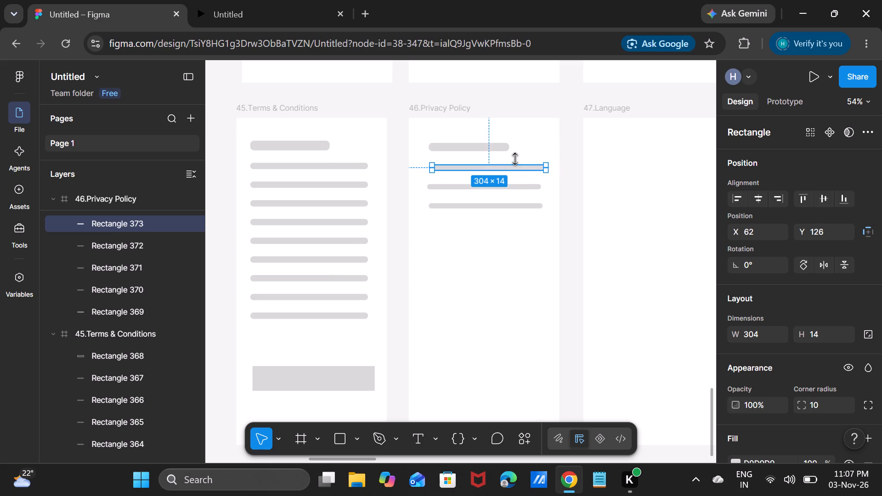
drag(514, 167, 512, 191)
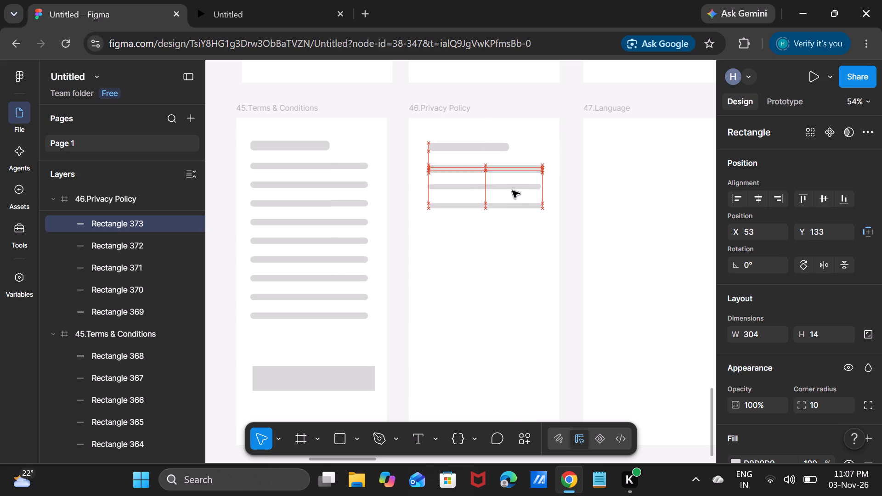
drag(512, 191, 511, 225)
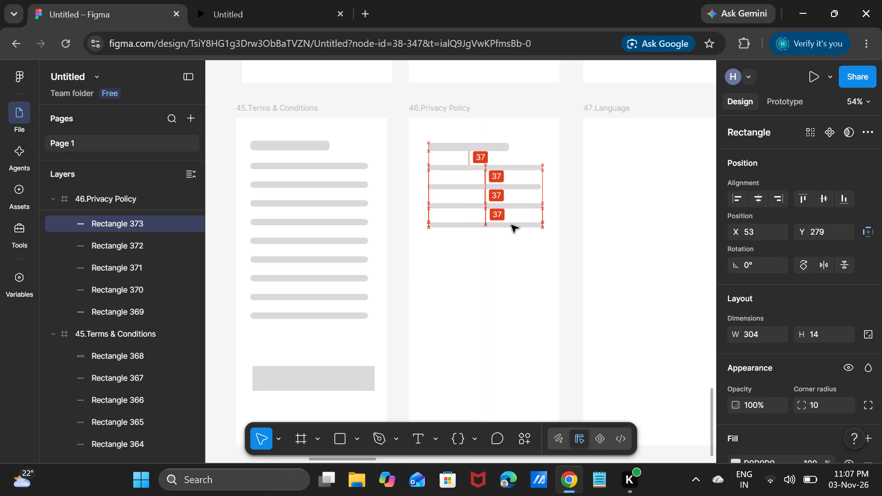
Add two more copies of the text-line bar at X 49, Y 330 and Y 381, continuing the 37 spacing.
key(ctrl+v)
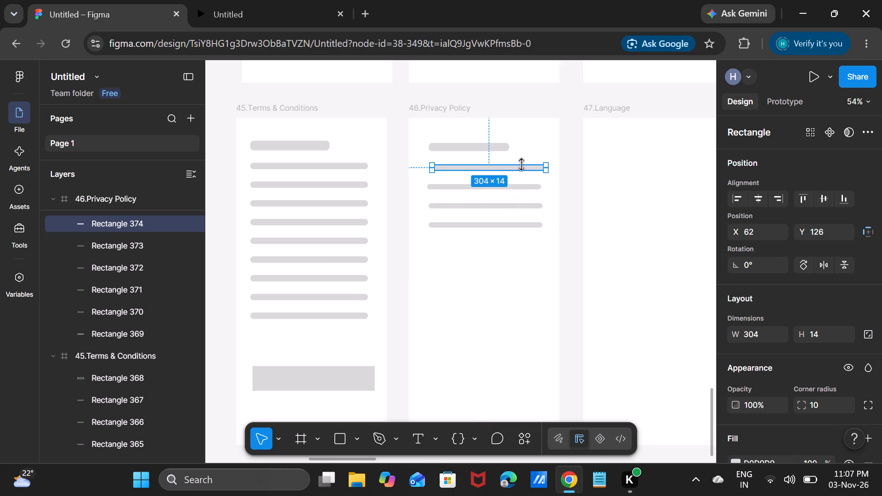
drag(537, 166, 529, 258)
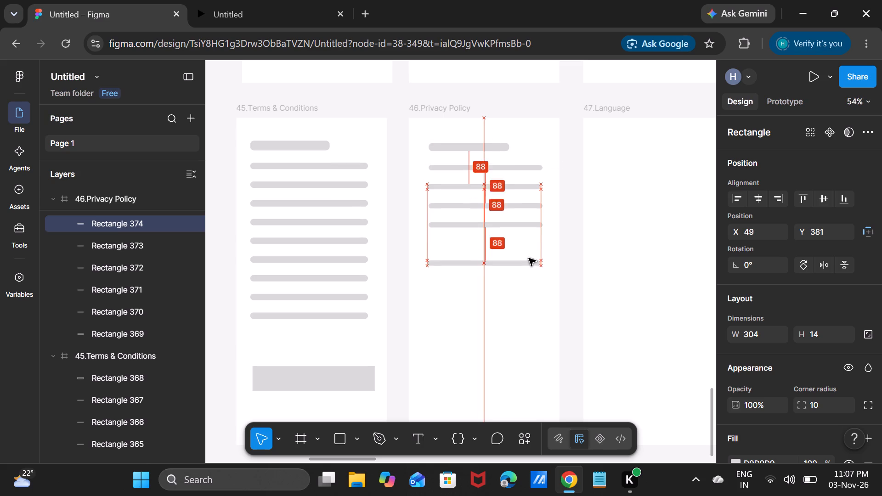
drag(529, 258, 531, 240)
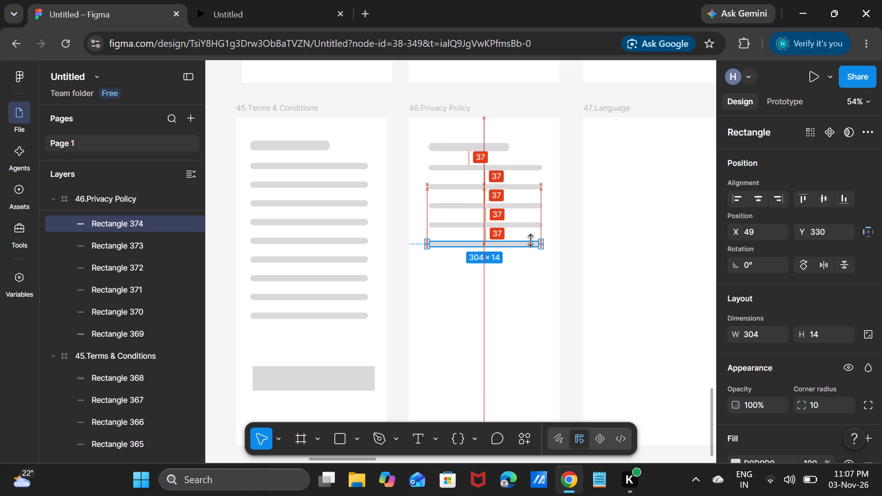
click(503, 206)
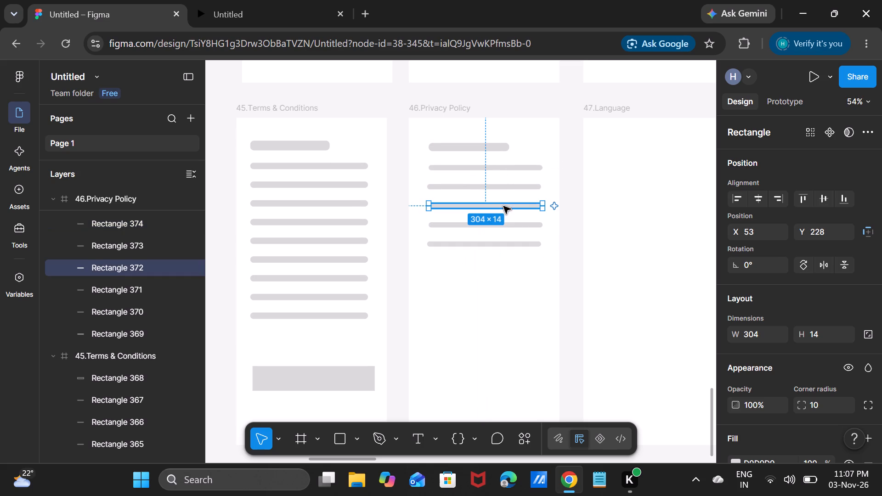
key(ctrl+v)
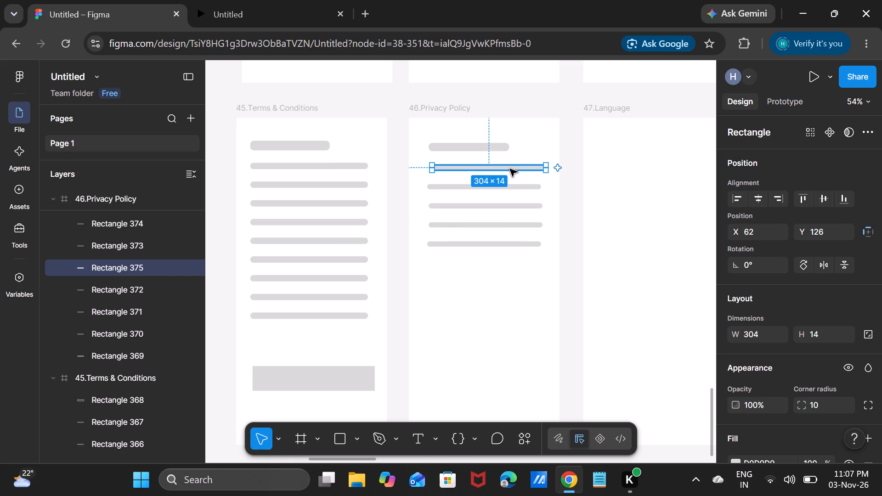
drag(510, 169, 506, 266)
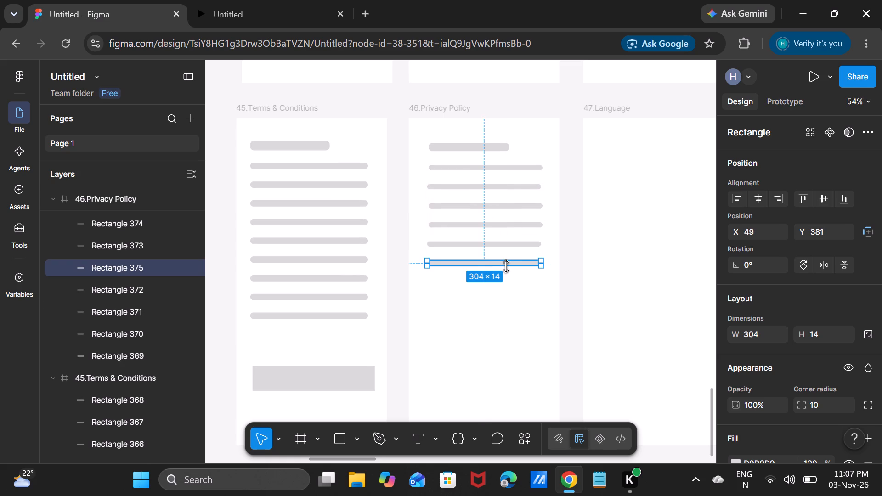
Add three more copies of the text-line bar in 46.Privacy Policy at X 53, Y 437; X 53, Y 493; and X 49, Y 544.
key(ctrl+v)
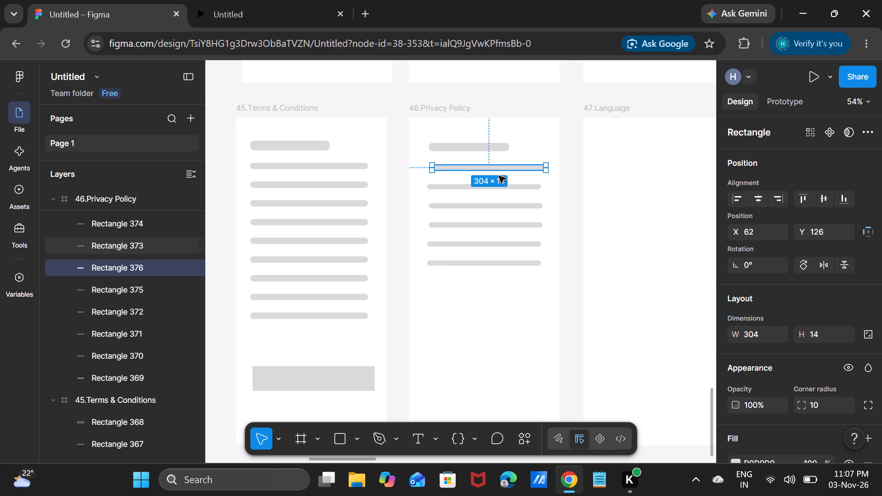
drag(501, 166, 497, 298)
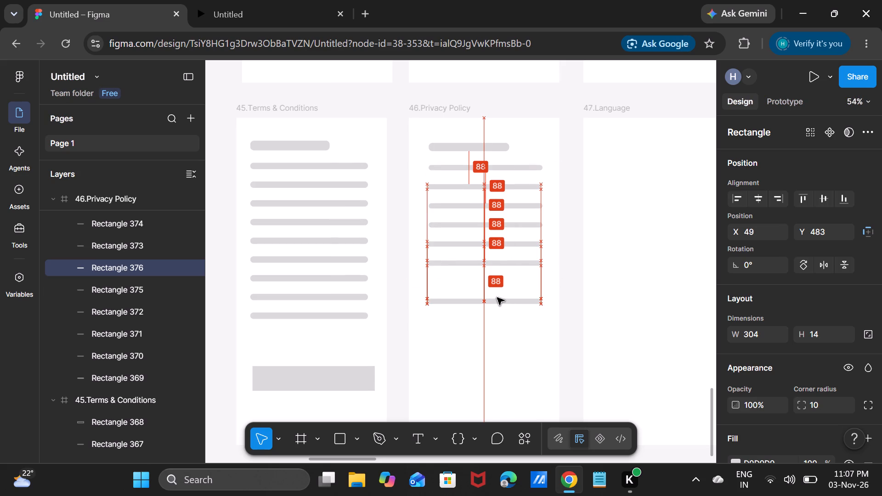
drag(497, 298, 498, 297)
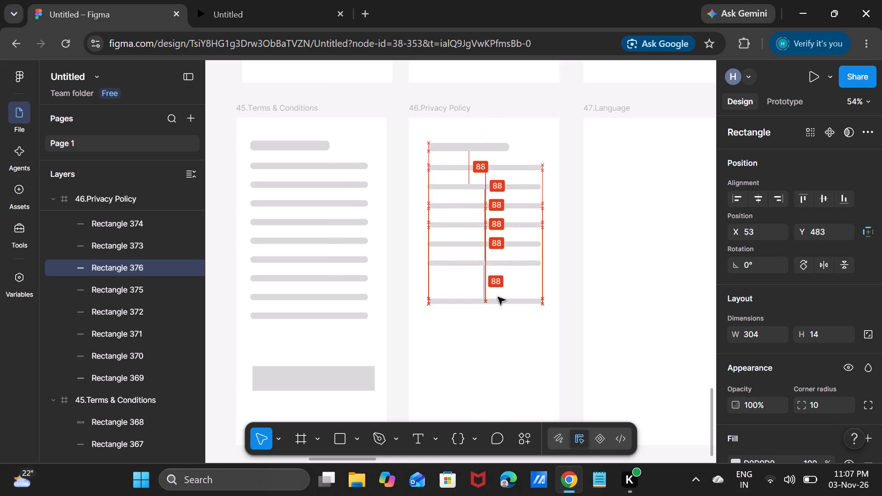
drag(498, 297, 498, 296)
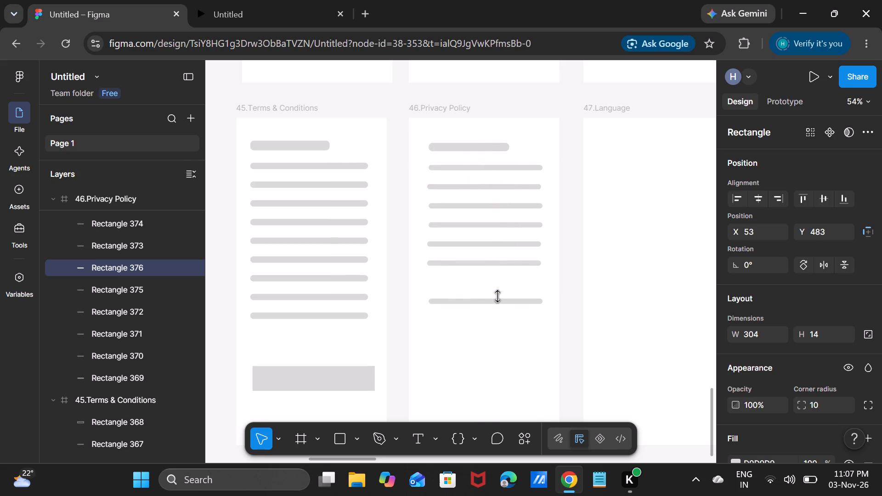
drag(497, 302, 498, 289)
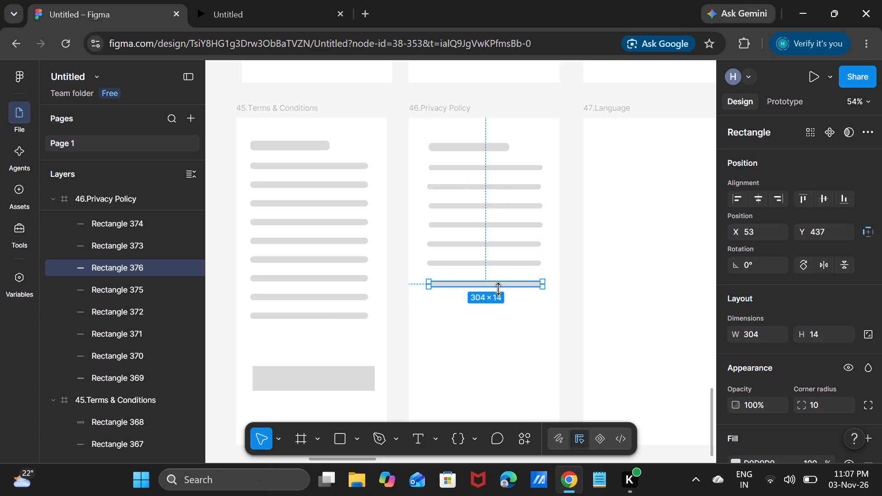
key(ctrl+v)
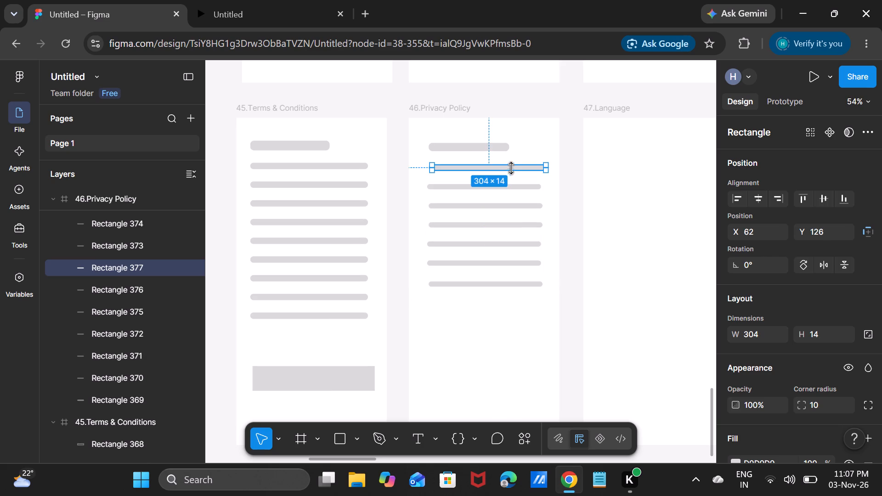
drag(513, 168, 512, 315)
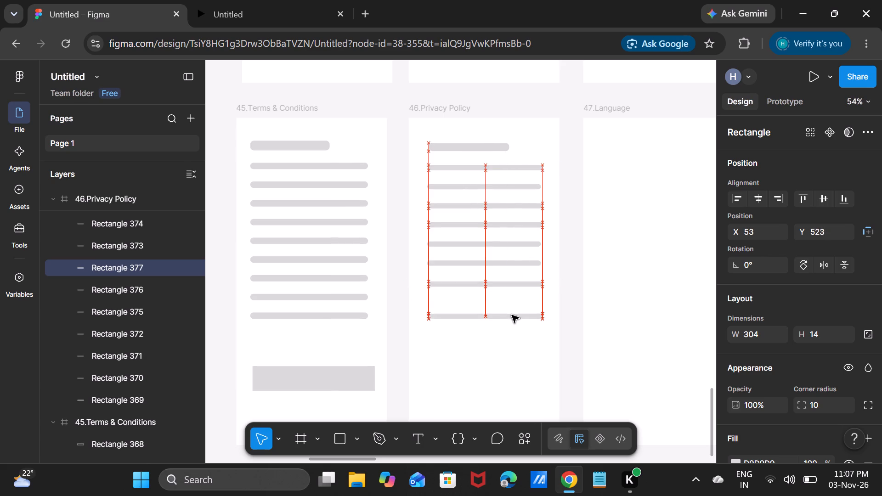
drag(512, 315, 512, 306)
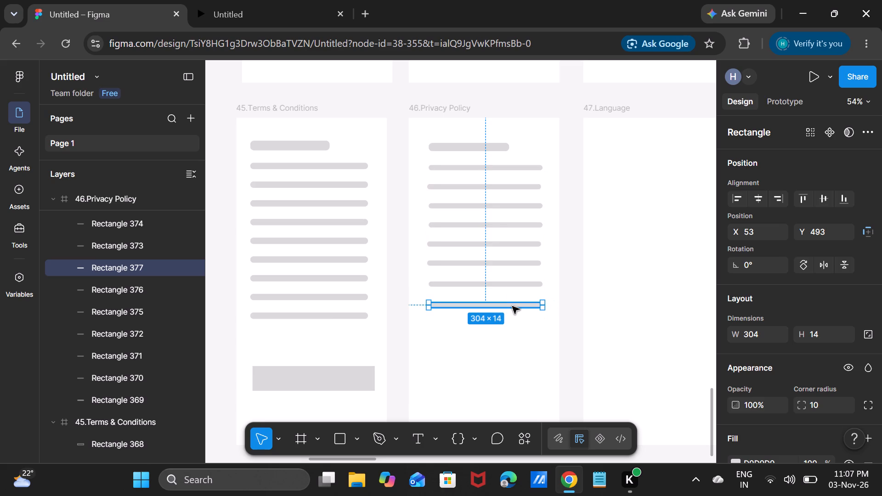
key(ctrl+v)
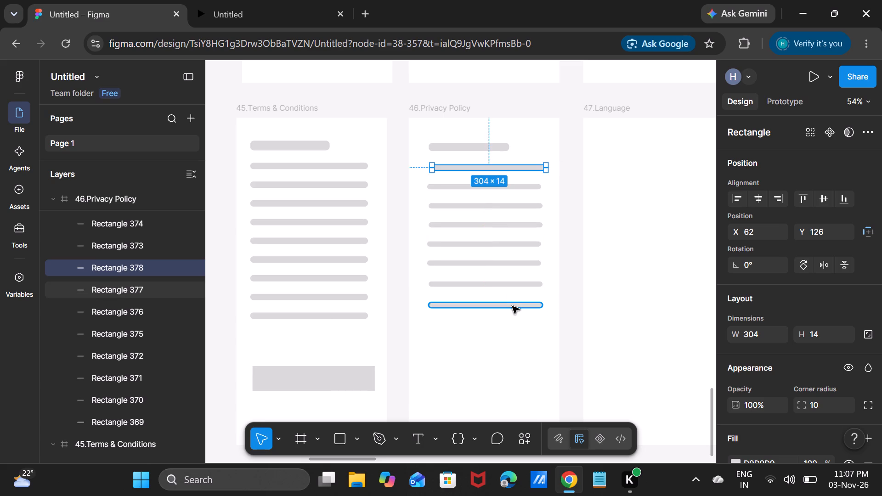
drag(494, 167, 482, 326)
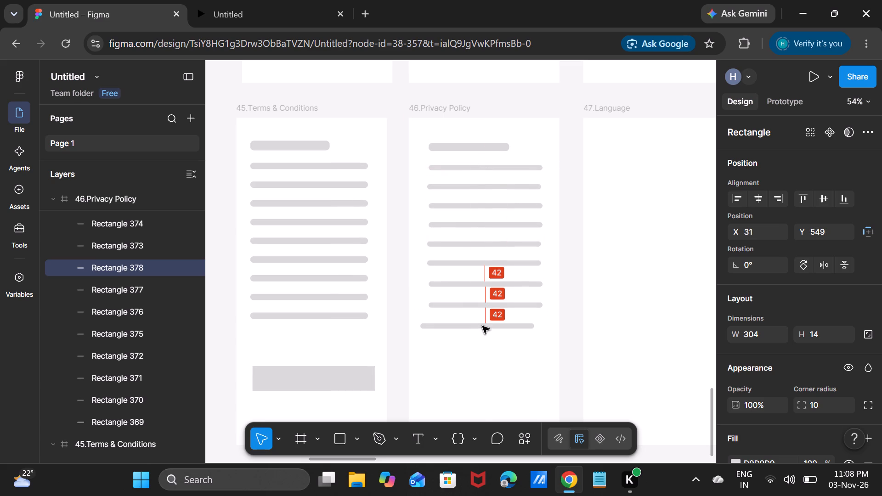
drag(482, 326, 490, 322)
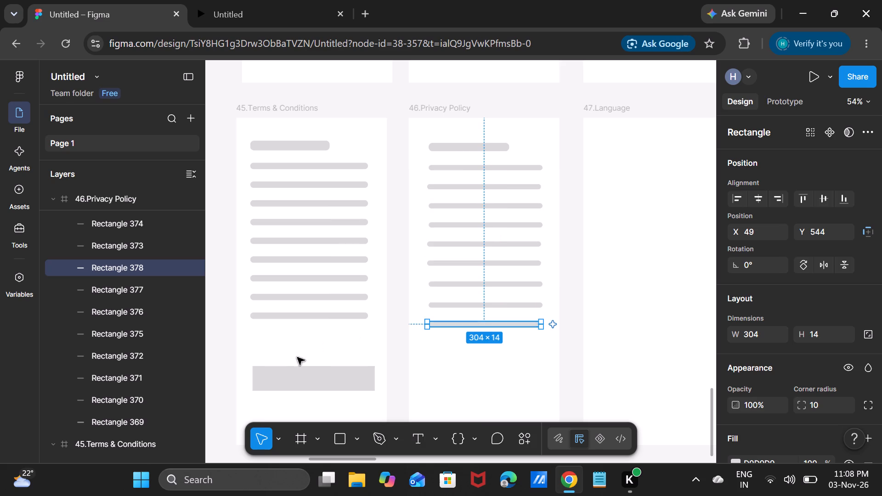
Paste the copied text-line bar into 45.Terms & Conditions and move that screen's bottom block to X 37, Y 643.
click(315, 372)
key(ctrl+v)
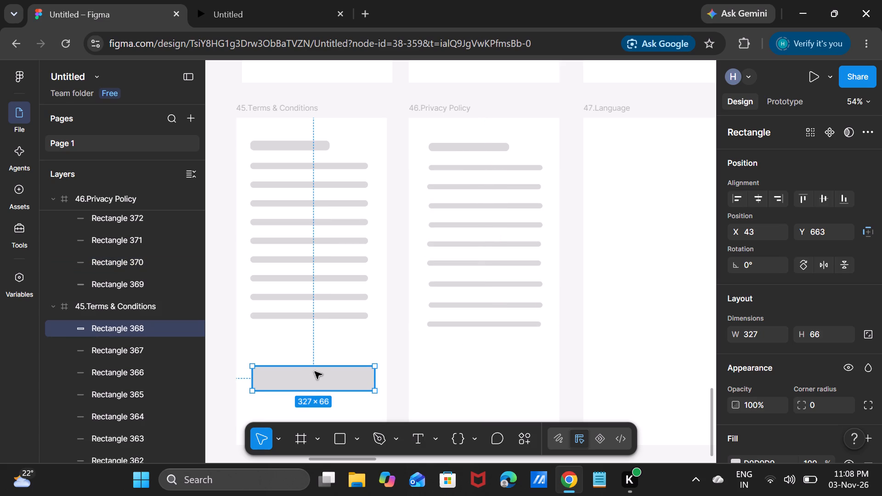
drag(308, 377, 299, 367)
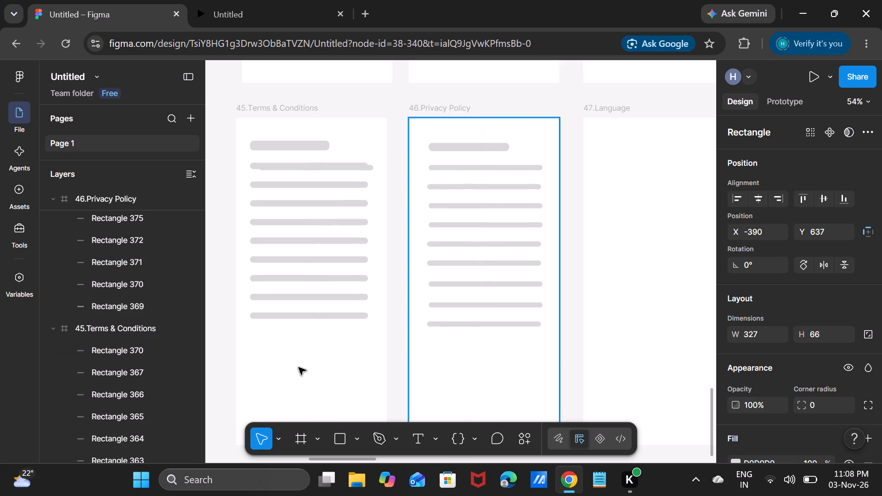
drag(299, 367, 305, 369)
double_click(305, 369)
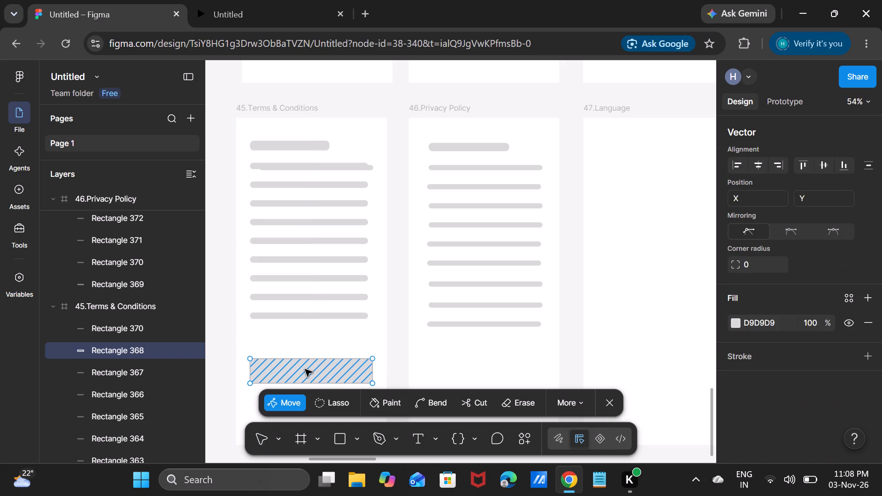
click(611, 395)
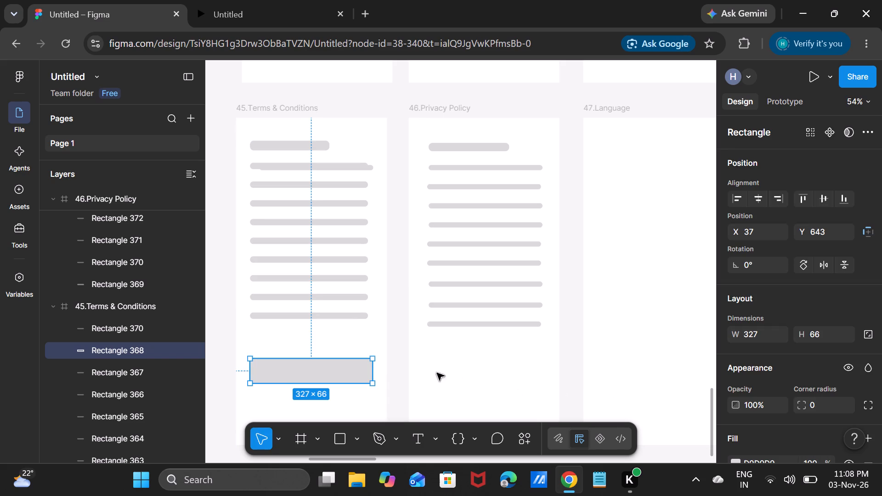
Copy the 327 × 66 bottom block into 46.Privacy Policy, placing it below the text lines at X 26, Y 656.
key(ctrl+c)
key(ctrl+v)
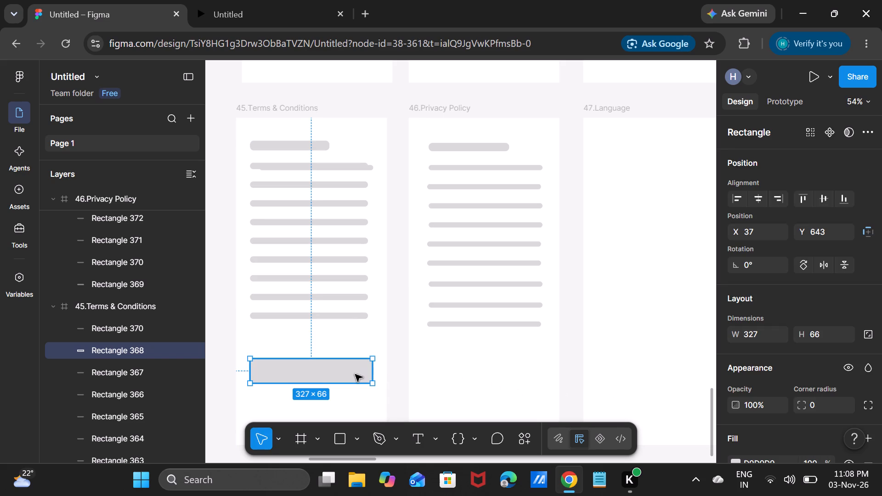
drag(355, 374, 509, 371)
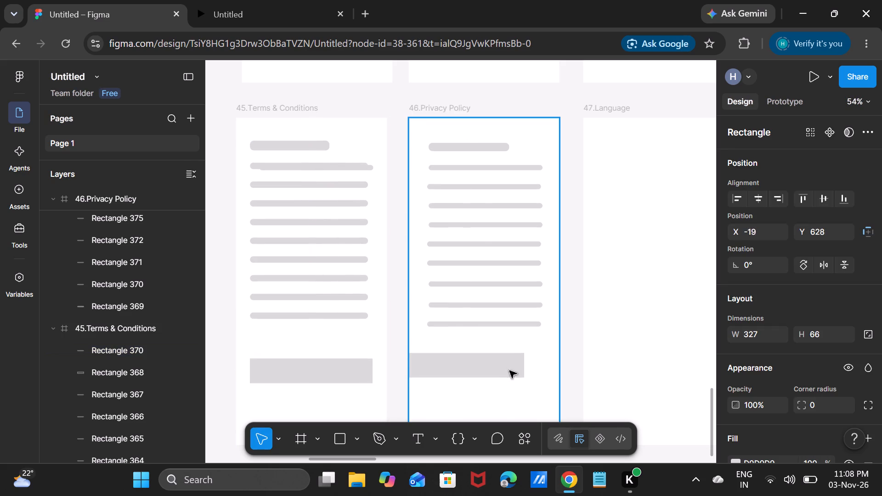
drag(509, 371, 523, 379)
Draw a title bar about 156 × 13 in 47.Language at X 45, Y 74, with corner radius 10.
scroll(537, 343, left, 2)
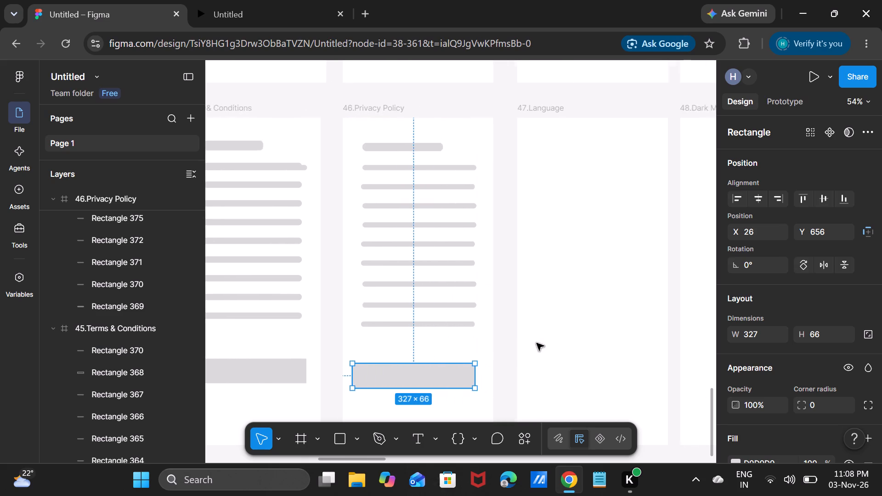
scroll(537, 343, left, 2)
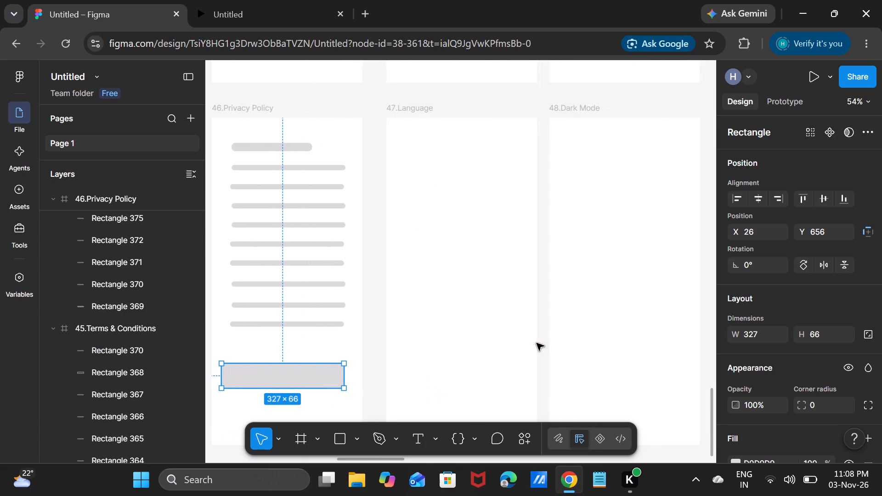
click(341, 430)
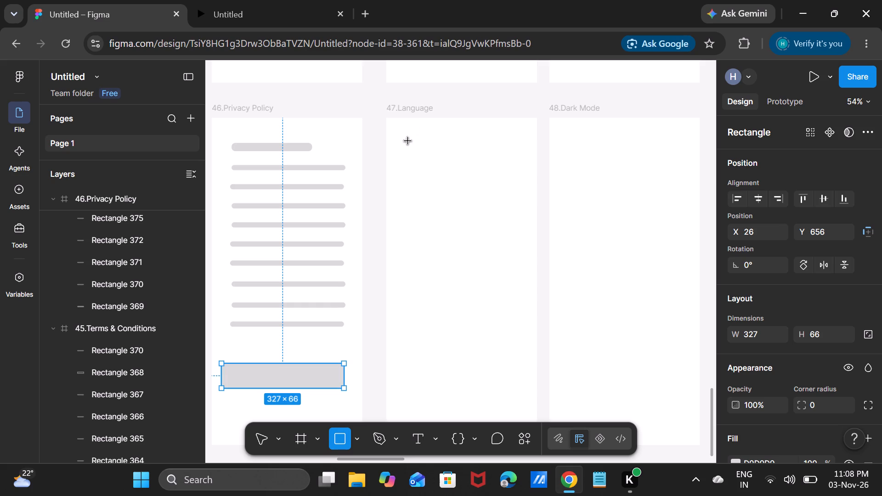
drag(403, 145, 455, 152)
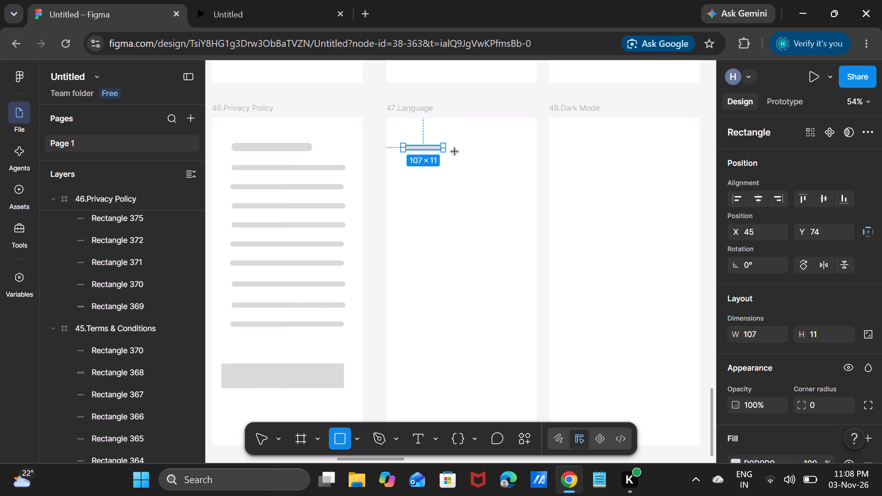
drag(455, 152, 500, 153)
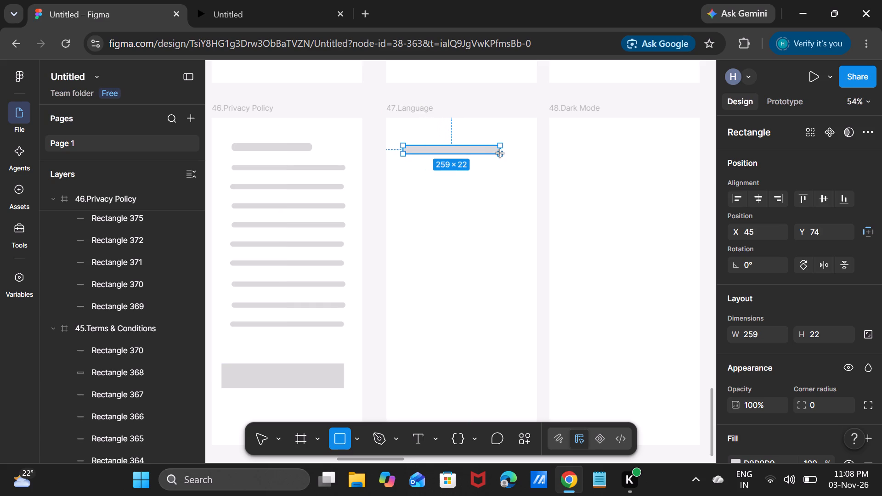
drag(500, 153, 456, 149)
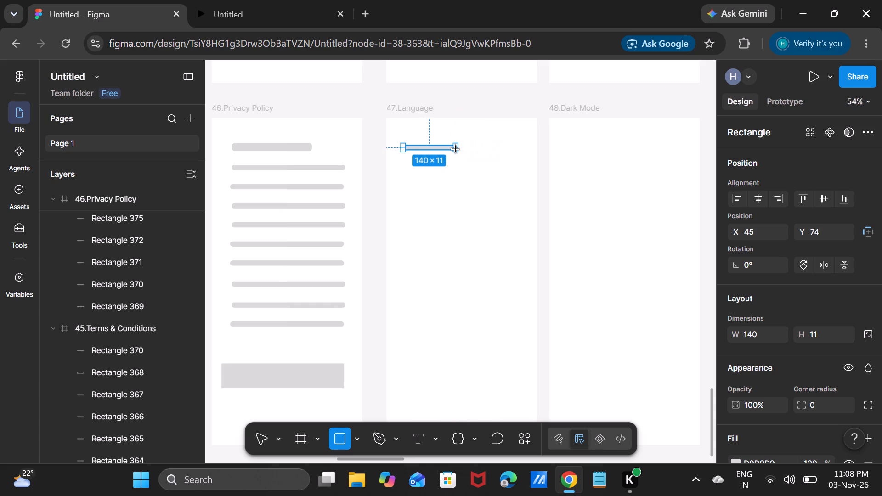
drag(456, 149, 459, 150)
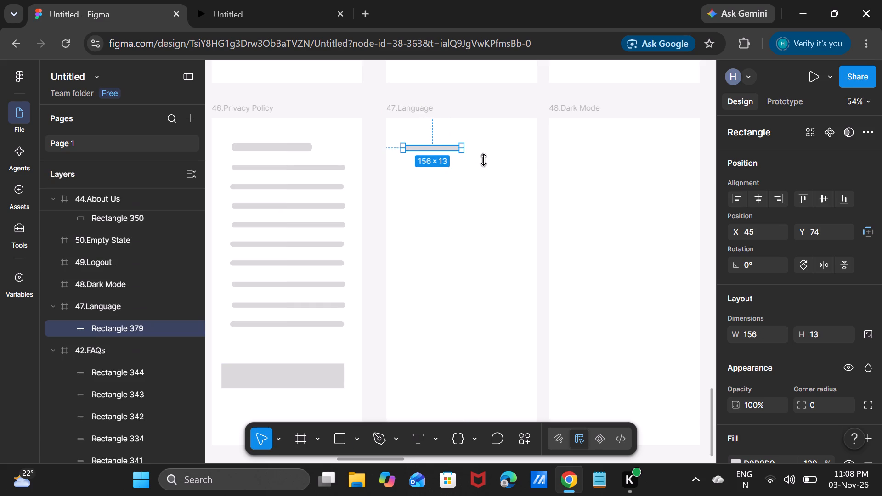
double_click(812, 399)
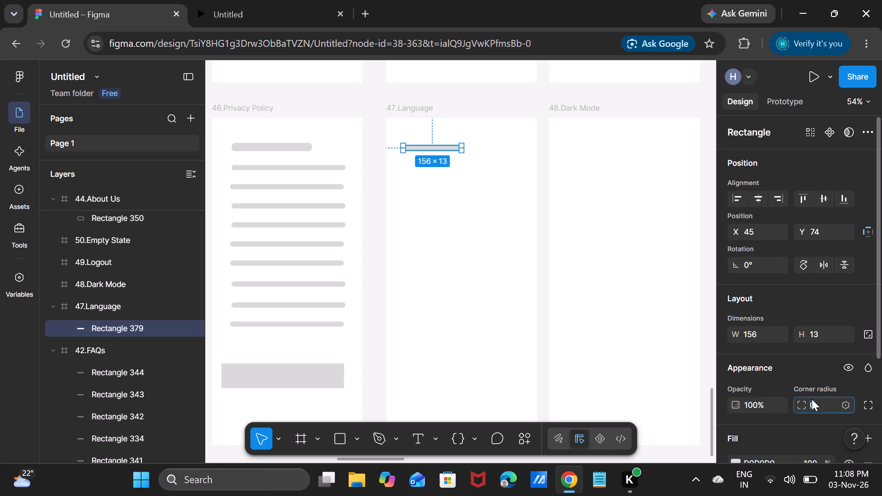
text(10)
key(Return)
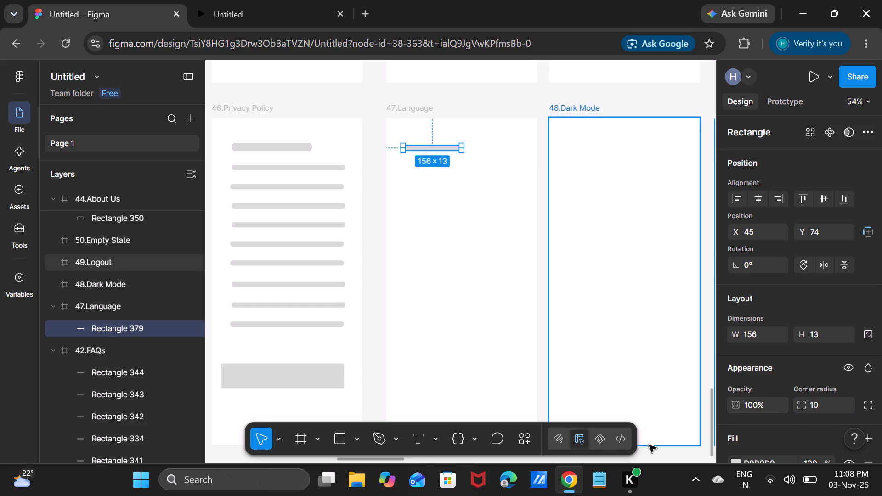
click(434, 305)
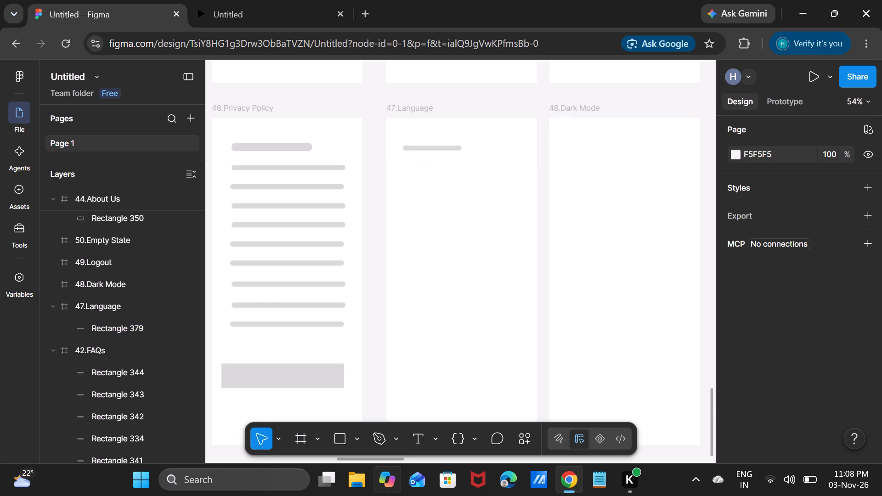
Draw a circle about 77 × 78 below the title bar in 47.Language at X 60, Y 151.
click(355, 438)
click(384, 355)
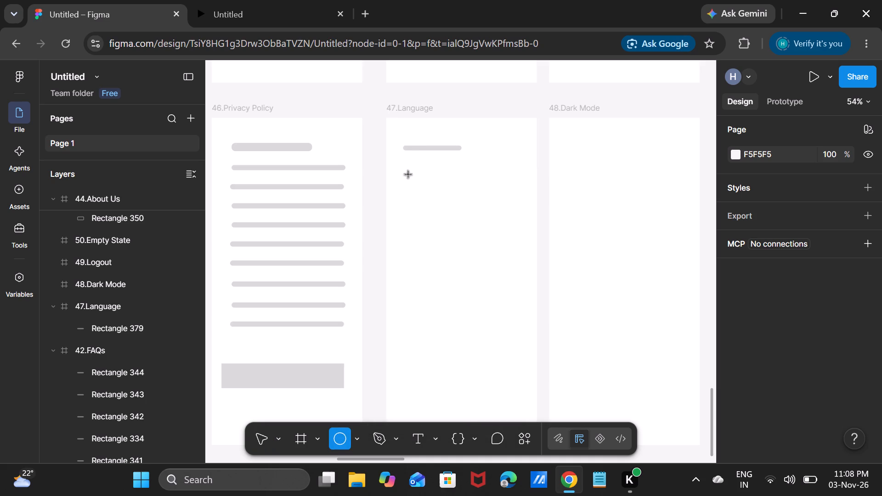
drag(408, 175, 437, 203)
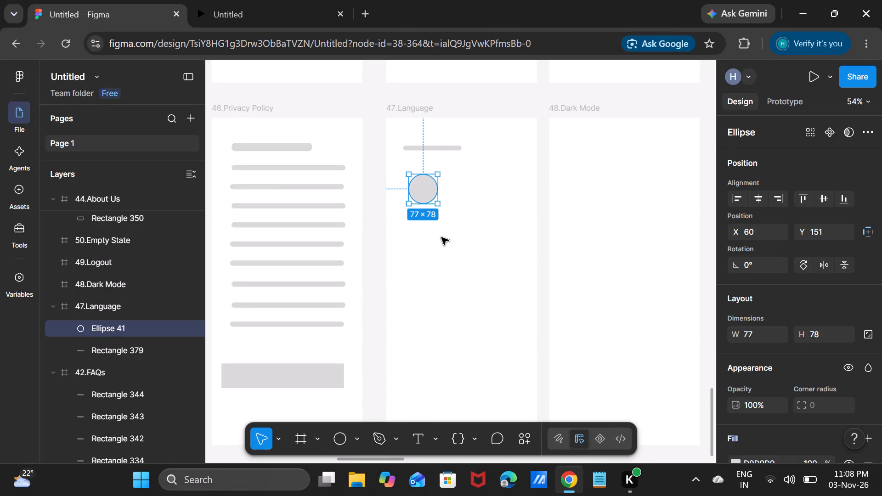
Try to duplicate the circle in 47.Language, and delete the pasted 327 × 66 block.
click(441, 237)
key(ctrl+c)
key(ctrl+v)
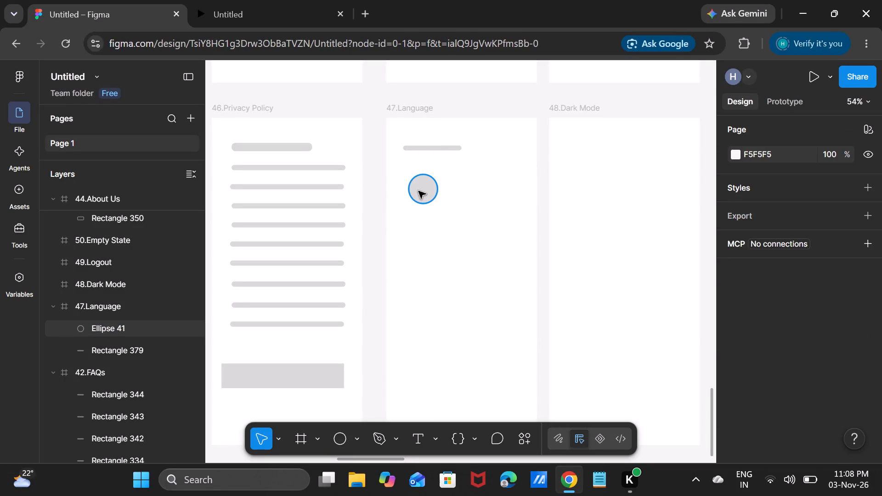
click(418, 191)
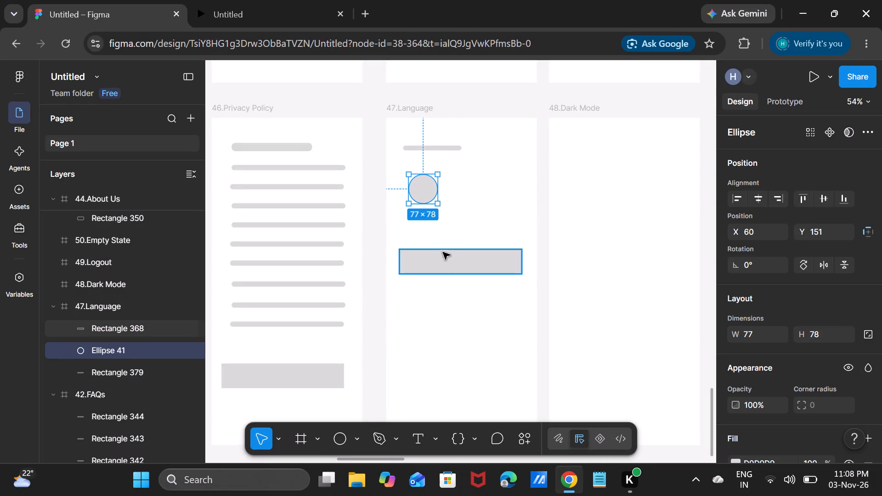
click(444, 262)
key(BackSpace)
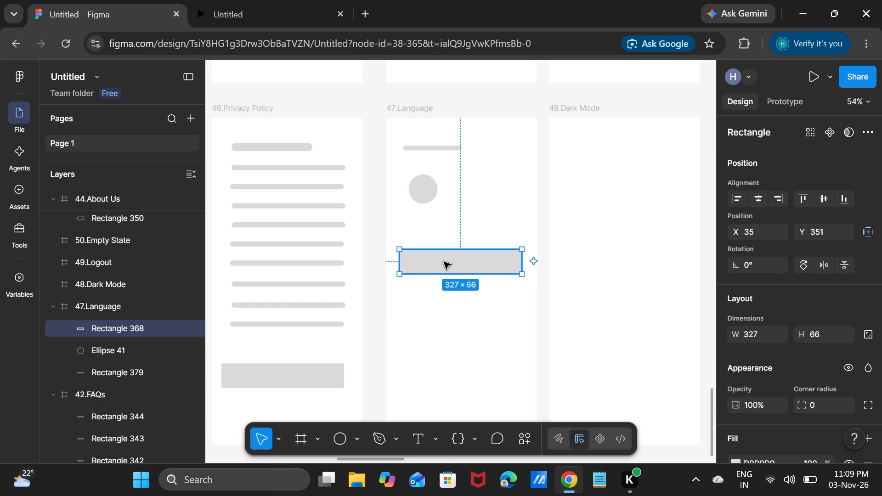
Reposition the circle in 47.Language below the title bar at X 41.5, Y 146.21.
double_click(419, 189)
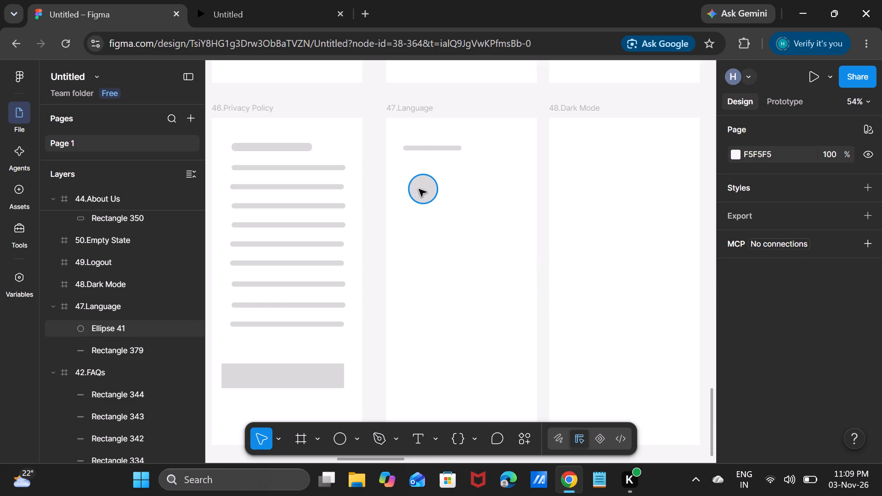
drag(419, 189, 596, 400)
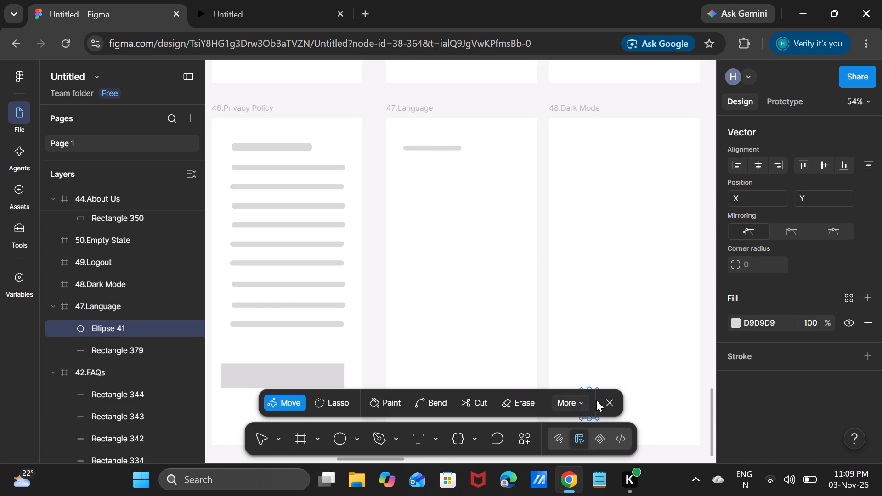
drag(596, 400, 412, 184)
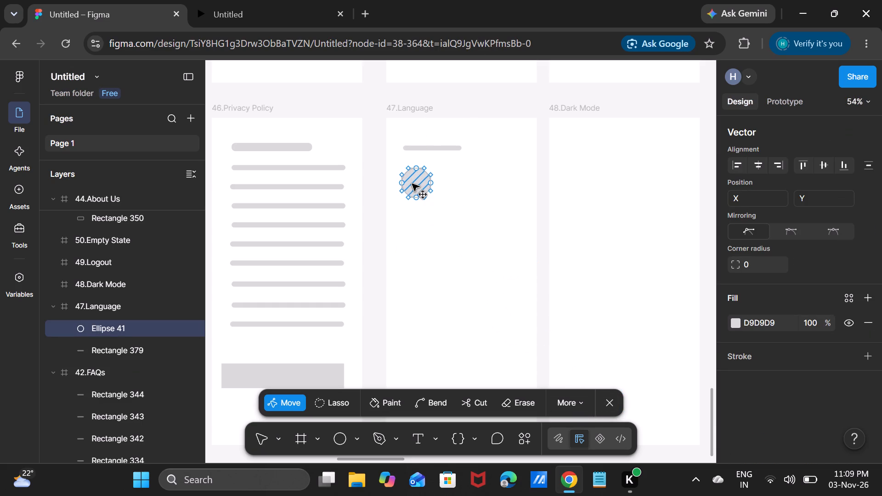
drag(412, 184, 412, 186)
click(412, 186)
click(483, 258)
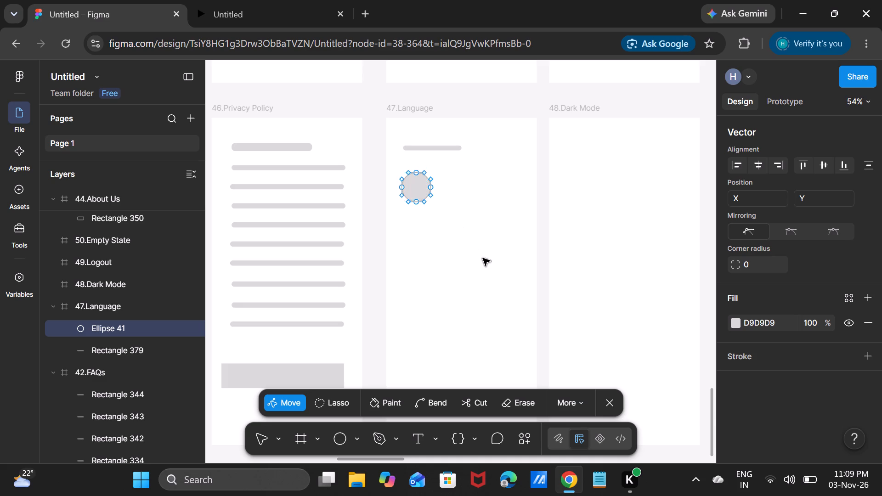
click(610, 405)
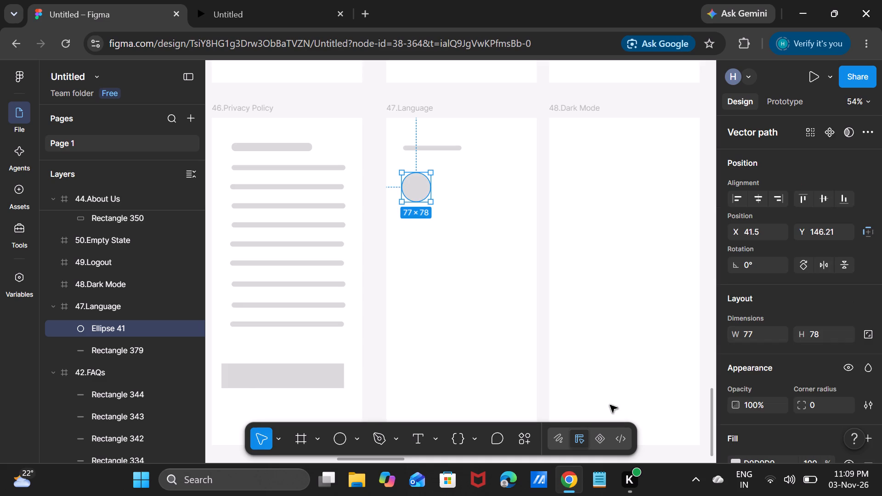
Place three copies of the 77 × 78 circle in a column below it, at about Y 283, 437 and 591.
key(ctrl+c)
key(ctrl+v)
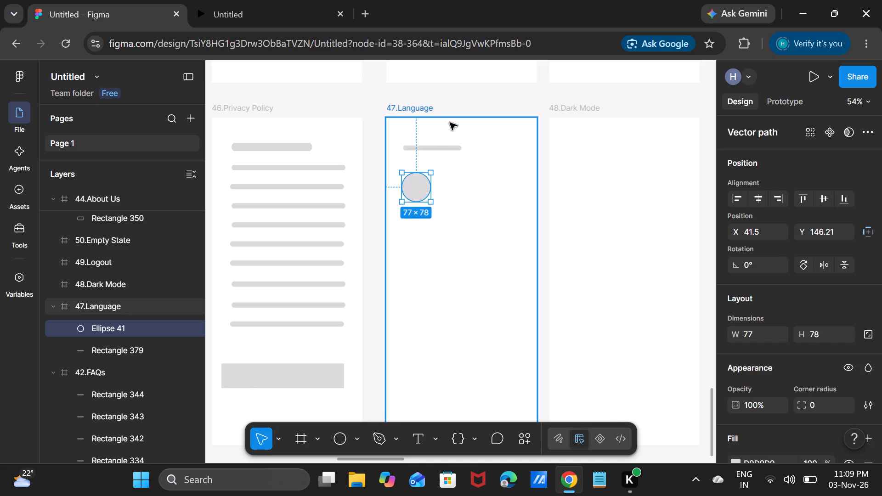
drag(415, 186, 419, 234)
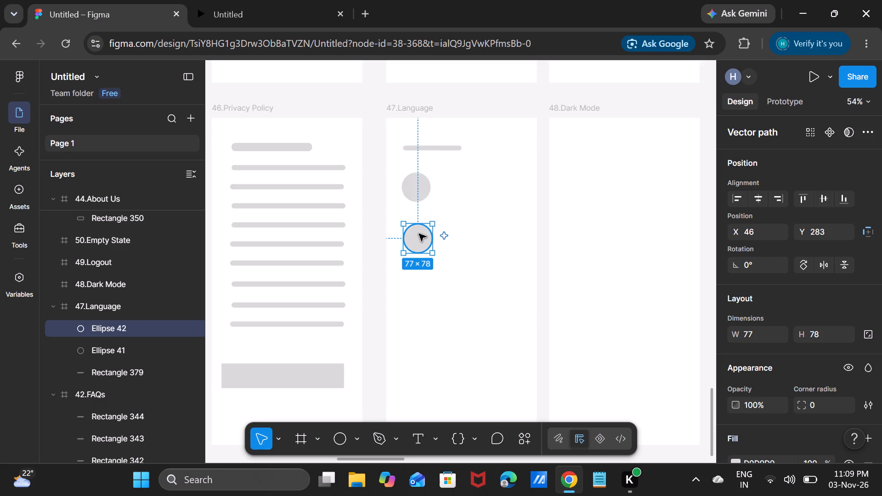
key(ctrl+v)
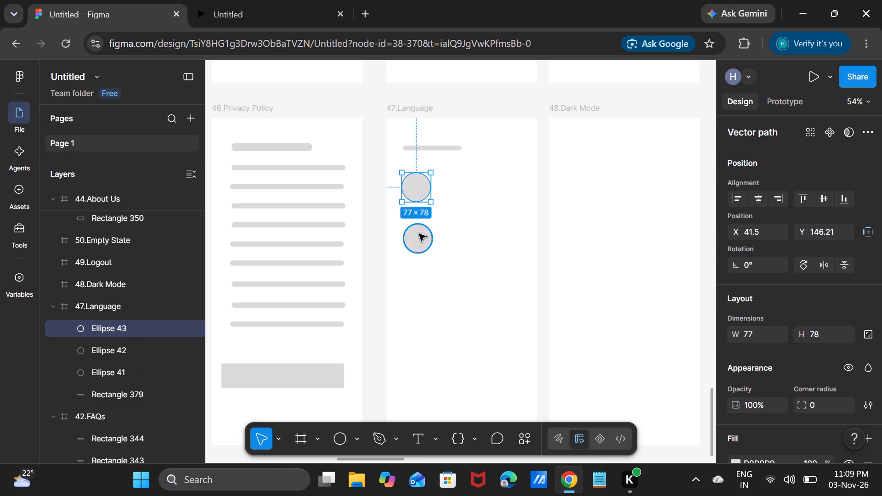
drag(416, 193, 420, 301)
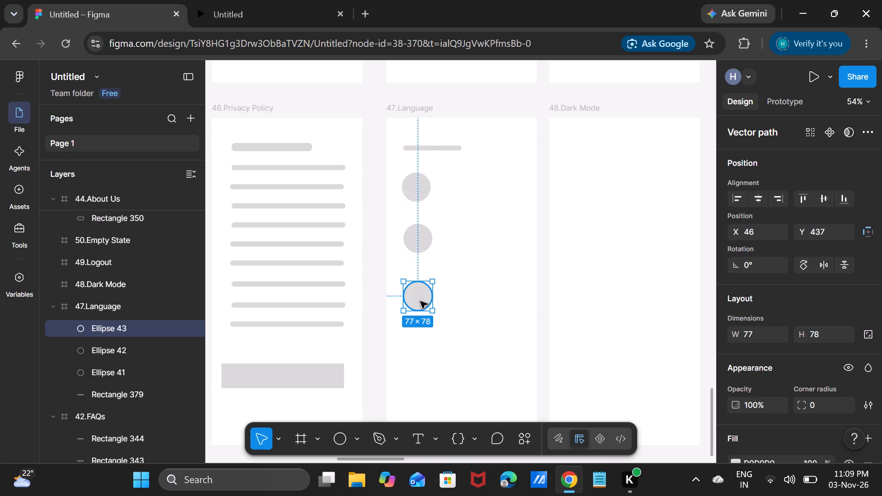
key(ctrl+v)
drag(419, 188, 424, 355)
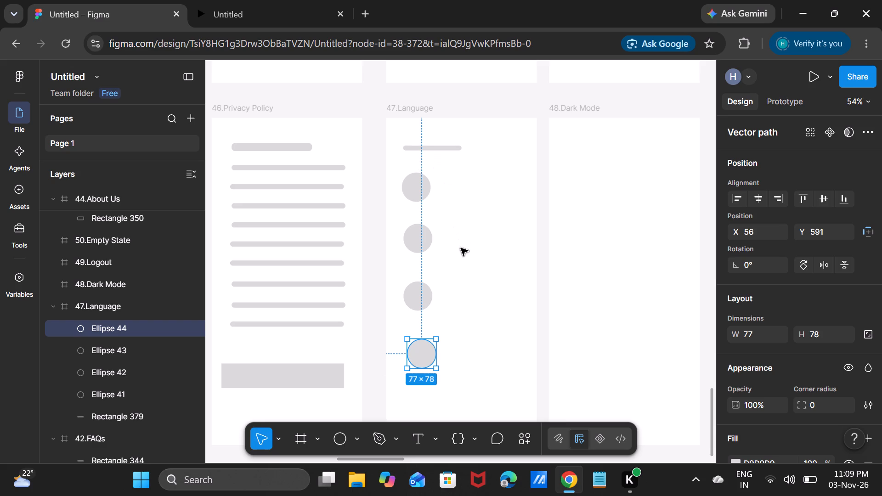
Draw a rectangular bar about 206 × 12 beside the first circle in 47.Language at X 152, Y 162.
click(356, 440)
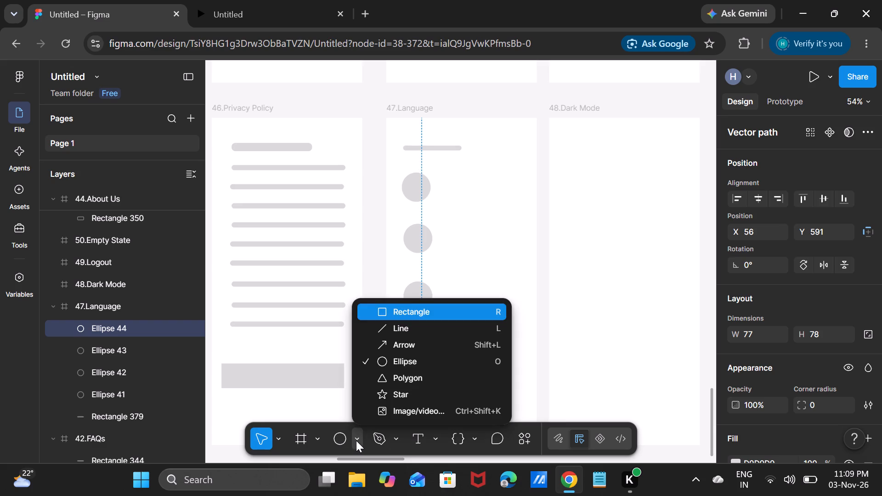
click(402, 310)
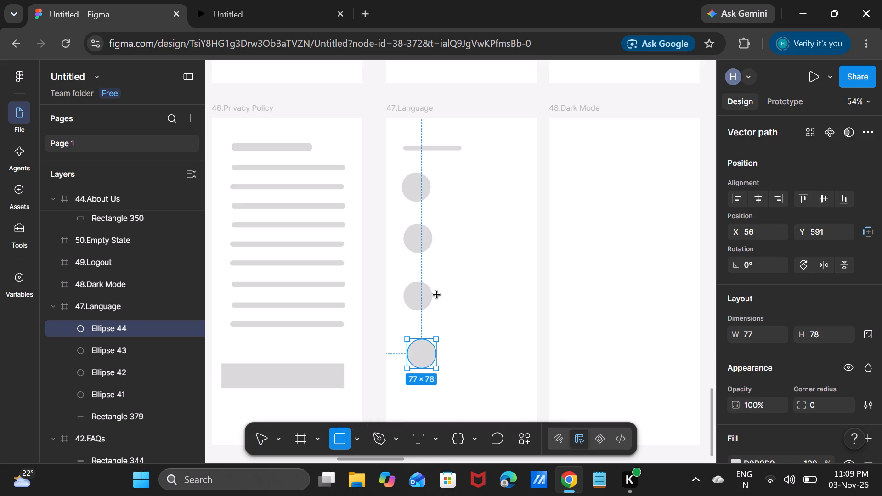
drag(443, 178, 514, 182)
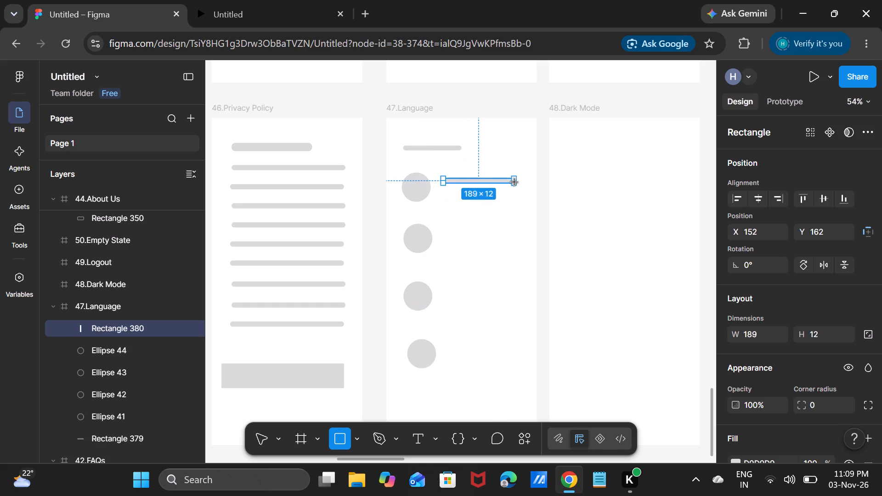
drag(514, 182, 520, 183)
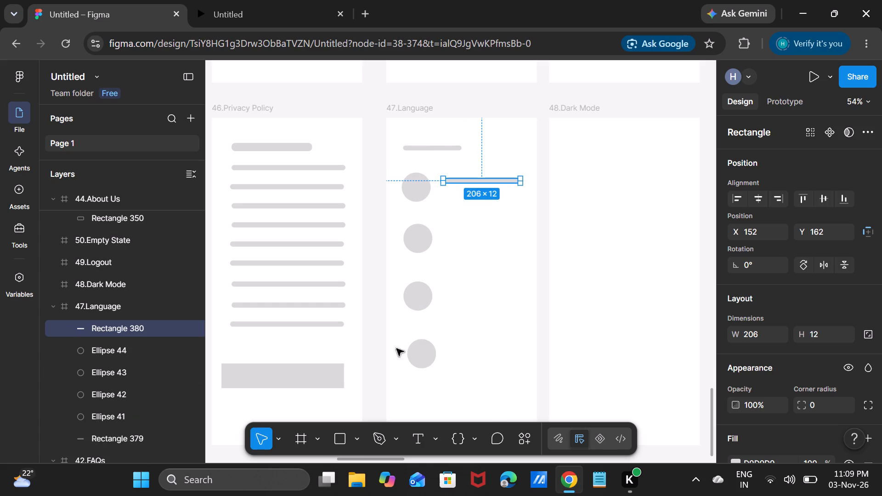
Draw a shorter bar about 147 × 11 directly under the first circle's bar, at X 152, Y 185.
click(346, 435)
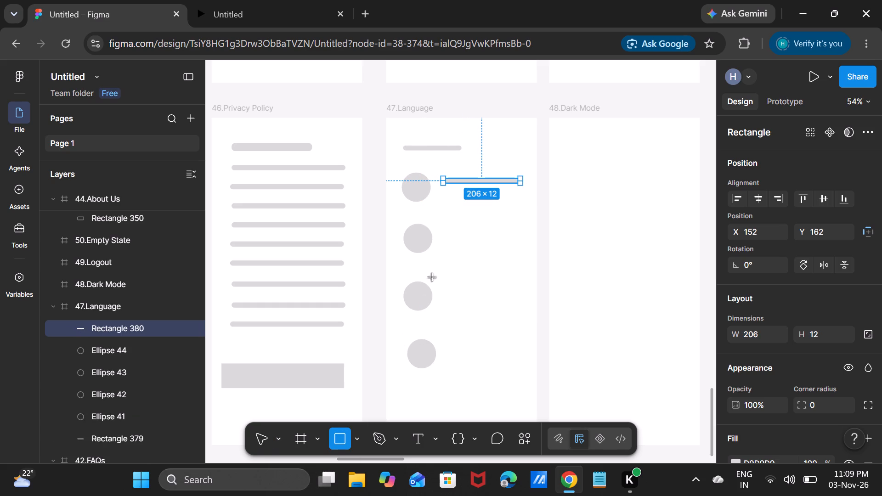
drag(446, 197, 469, 197)
drag(469, 197, 500, 194)
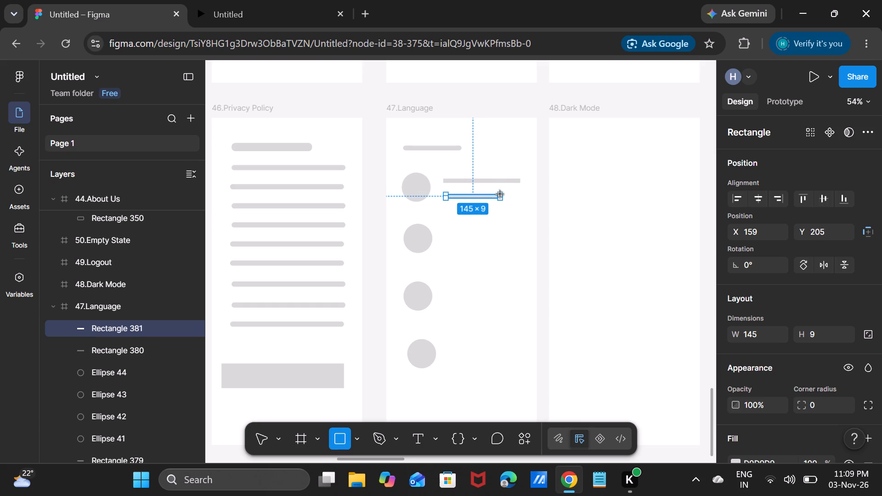
drag(500, 194, 501, 193)
click(474, 309)
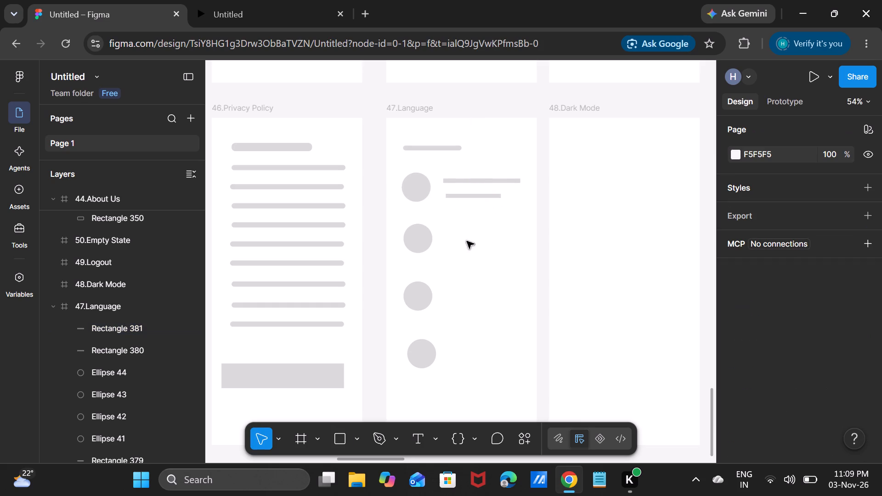
click(469, 198)
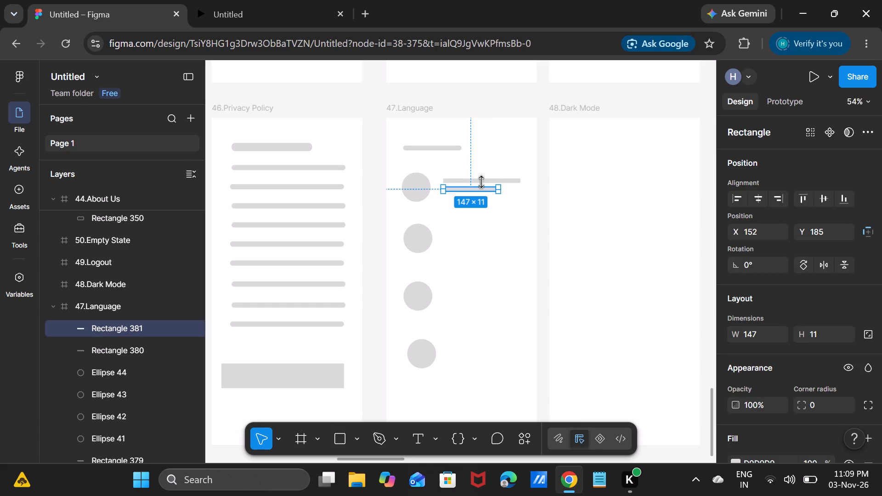
Set the corner radius of the 206 × 12 bar beside the first circle to 10.
click(513, 178)
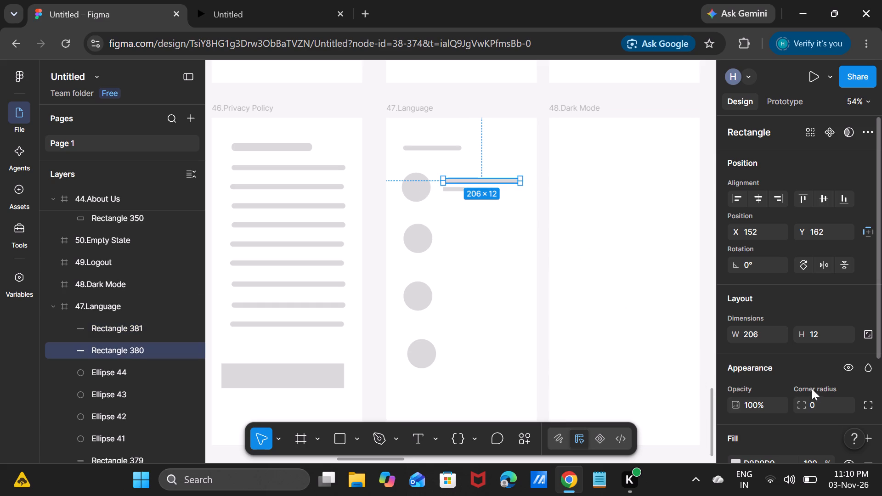
double_click(815, 406)
text(10)
key(Return)
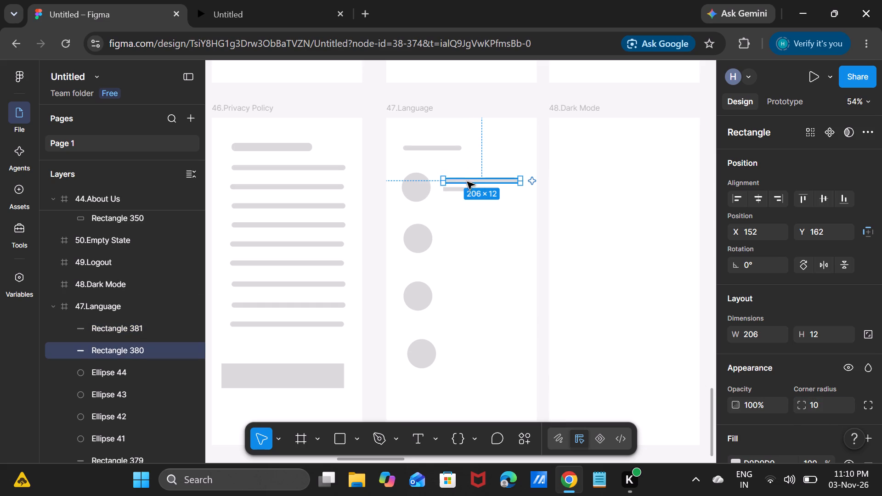
Set the shorter 147 × 11 bar's corner radius to 10, keeping its opacity at 100%.
click(463, 191)
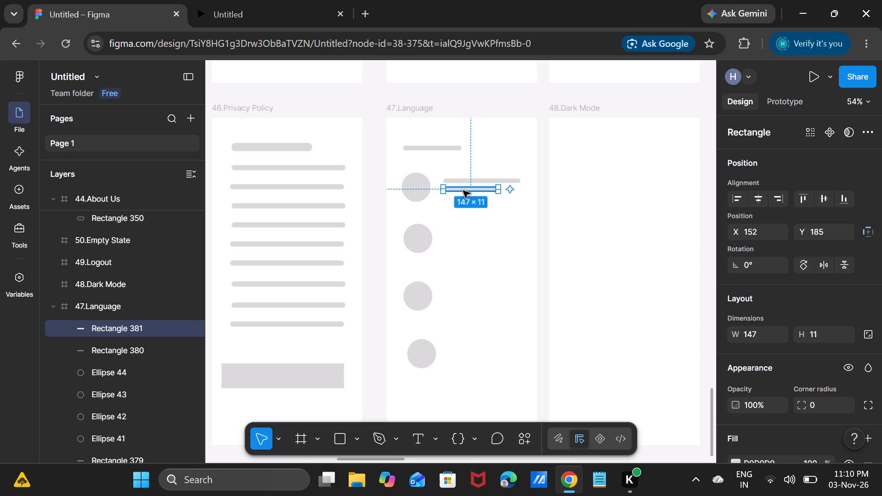
key(1)
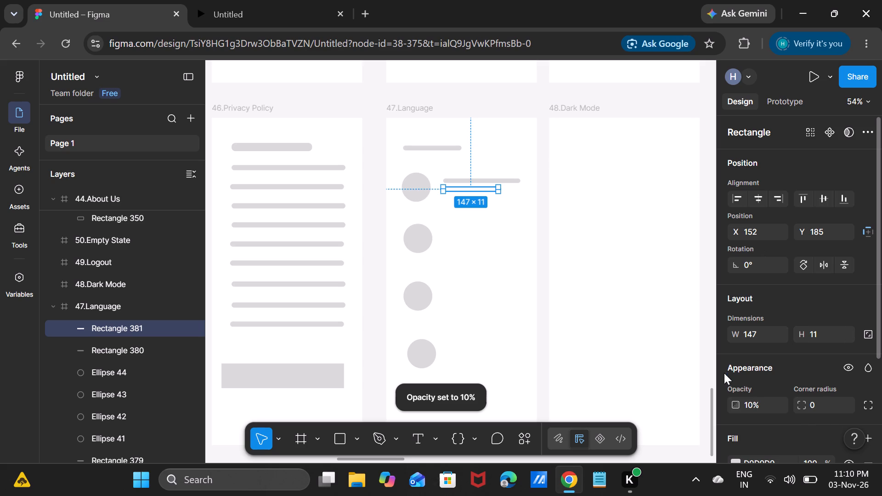
double_click(756, 398)
key(BackSpace)
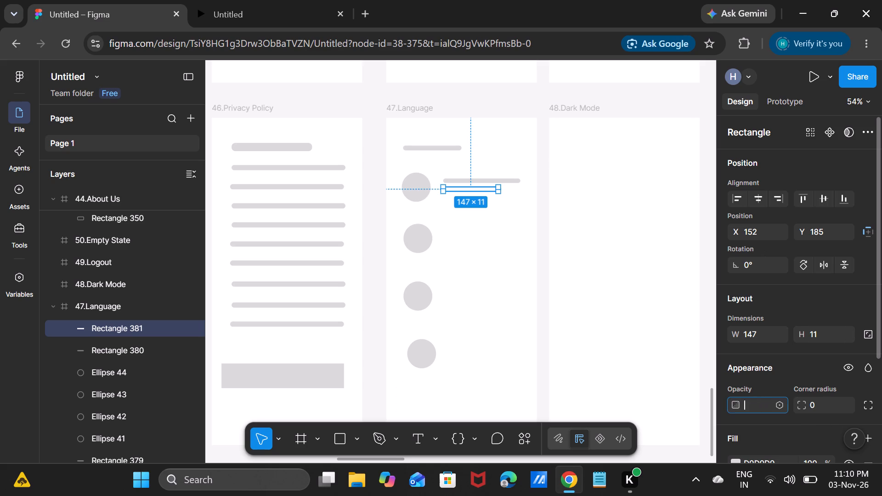
text(100)
key(Return)
double_click(824, 410)
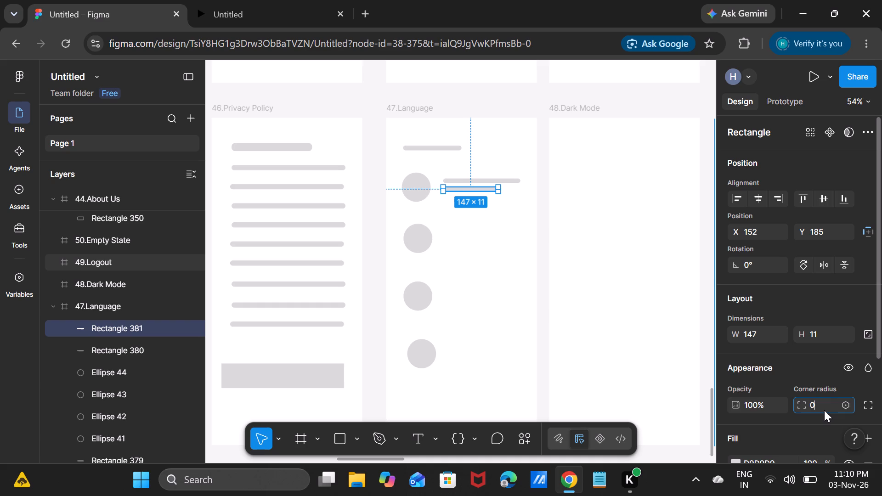
text(10)
key(Return)
Copy the 206 × 12 bar beside the second, third and fourth circles in 47.Language, aligned at about X 133.
click(509, 183)
key(ctrl+c)
key(ctrl+v)
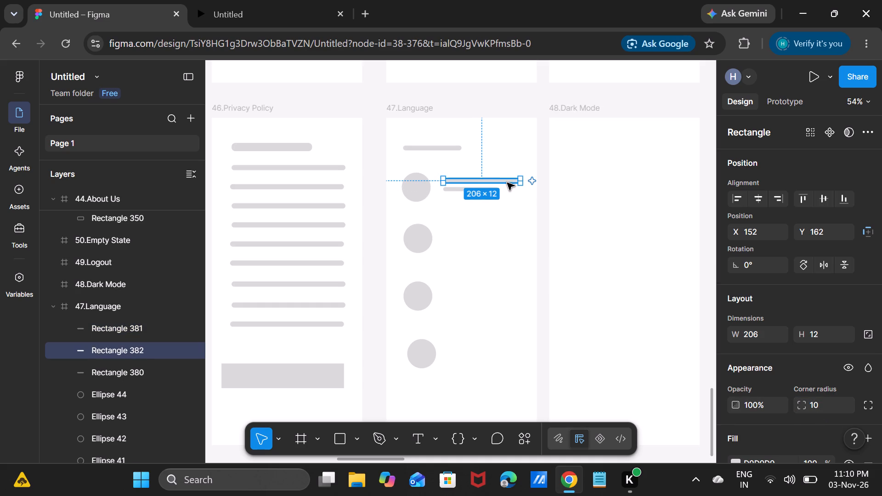
drag(508, 181, 499, 228)
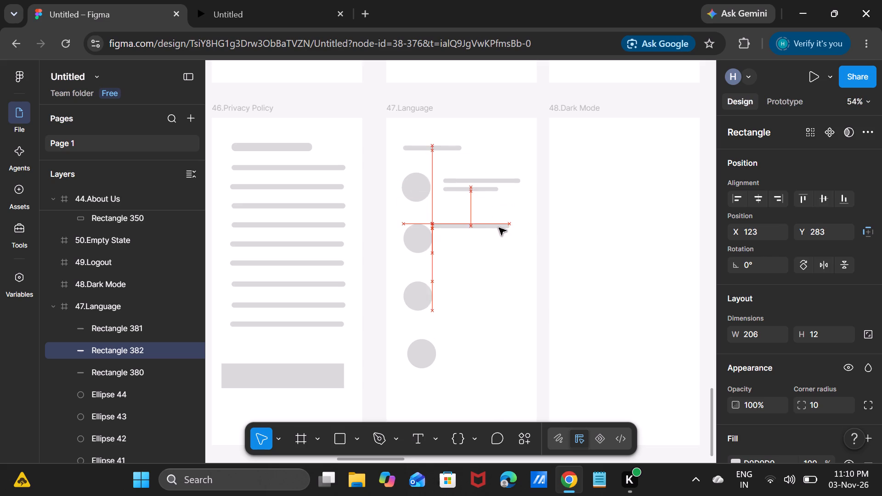
drag(499, 228, 502, 231)
key(ctrl+v)
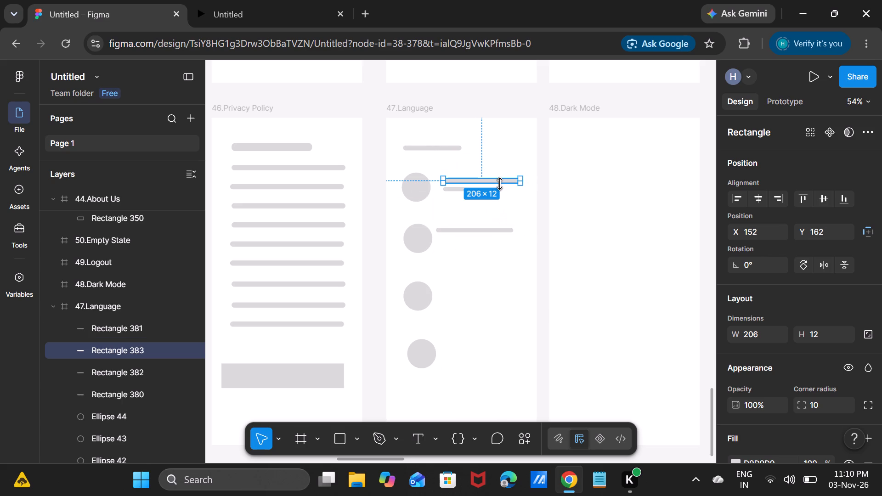
drag(504, 181, 504, 278)
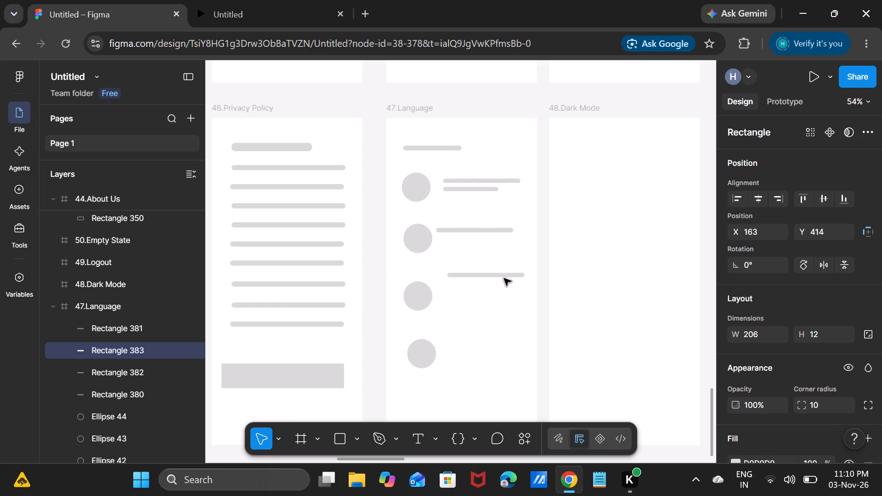
drag(504, 278, 498, 288)
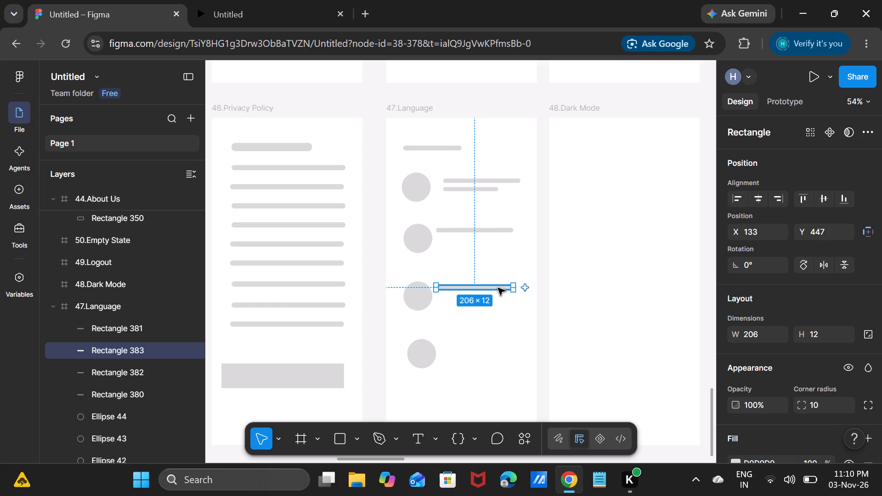
key(ctrl+v)
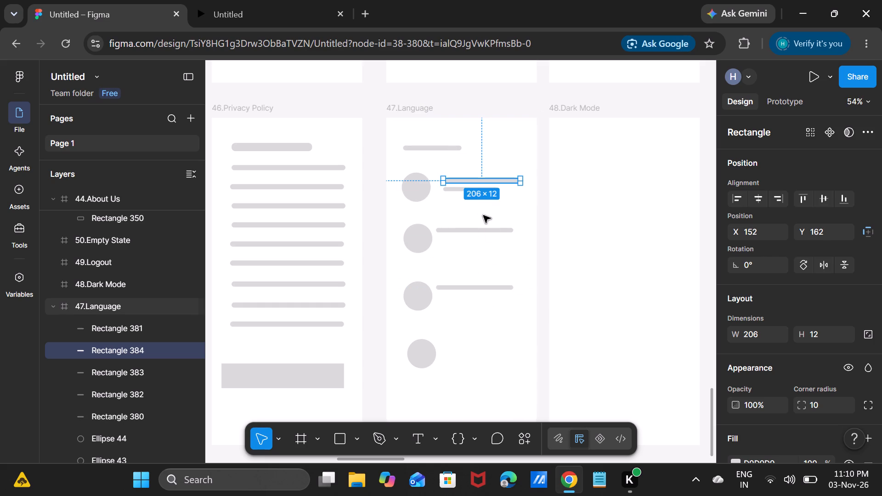
drag(496, 181, 488, 354)
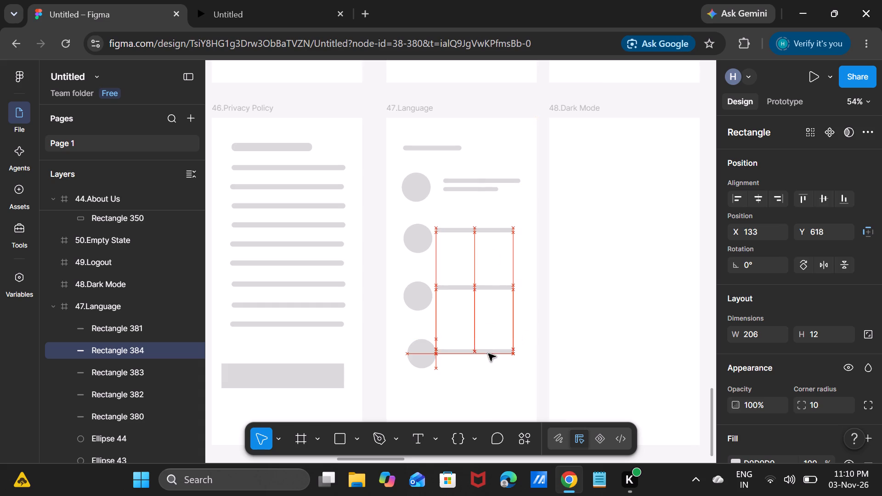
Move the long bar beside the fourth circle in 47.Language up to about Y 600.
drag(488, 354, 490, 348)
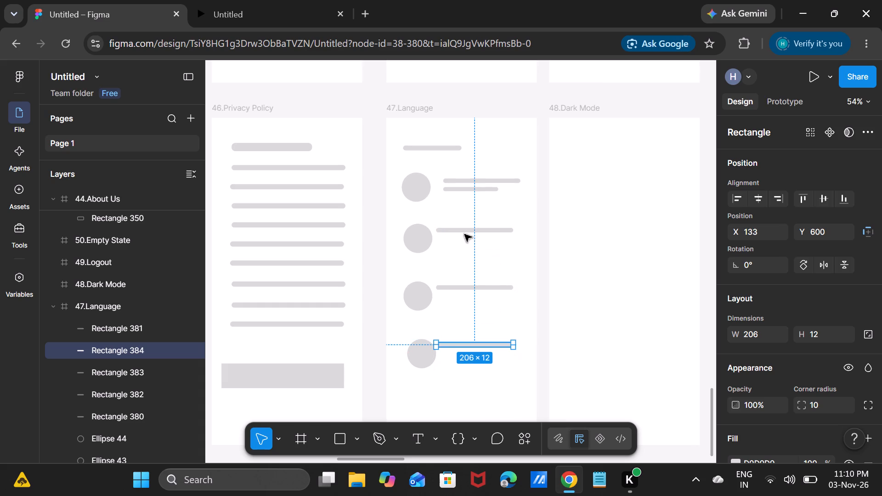
Copy the first row's 147 × 11 bar under the long bar beside the second circle, at about X 133, Y 322.
click(480, 191)
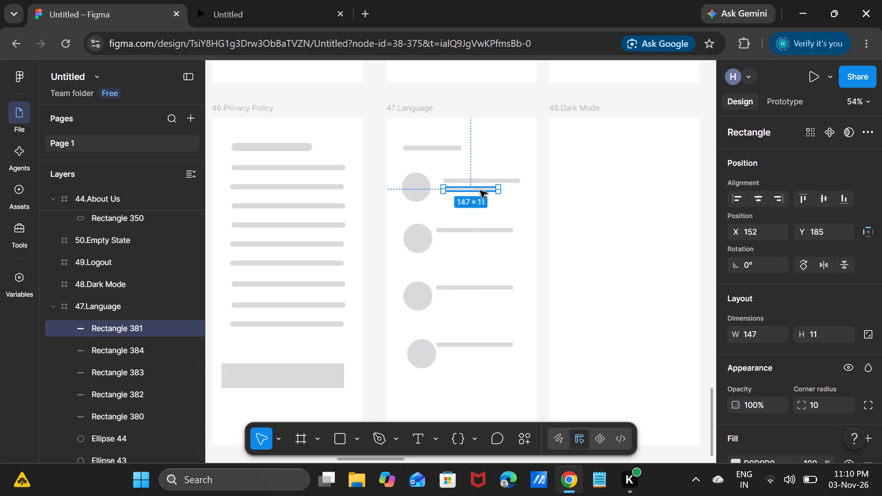
key(ctrl+v)
key(ctrl+c)
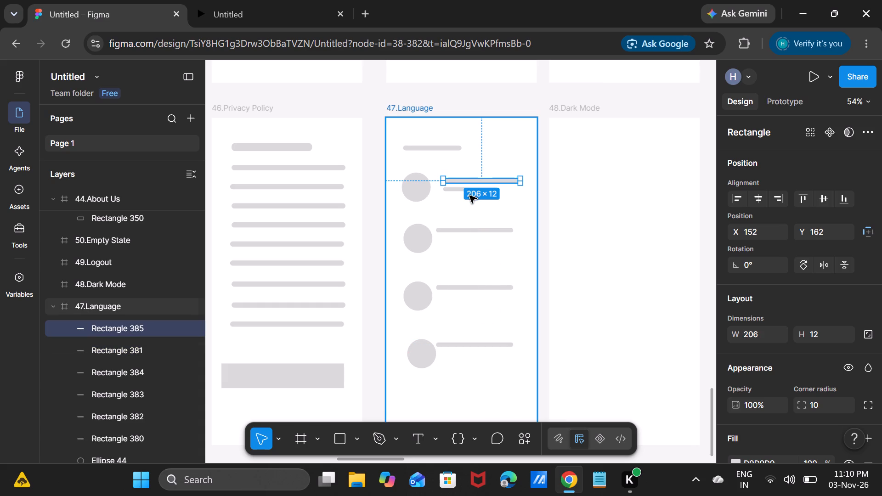
ctrl+click(468, 204)
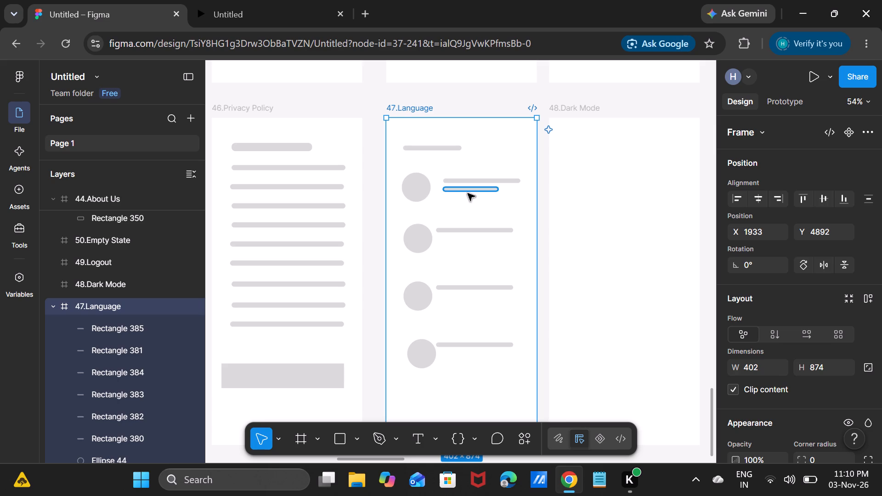
ctrl+click(468, 193)
key(ctrl+c)
key(ctrl+v)
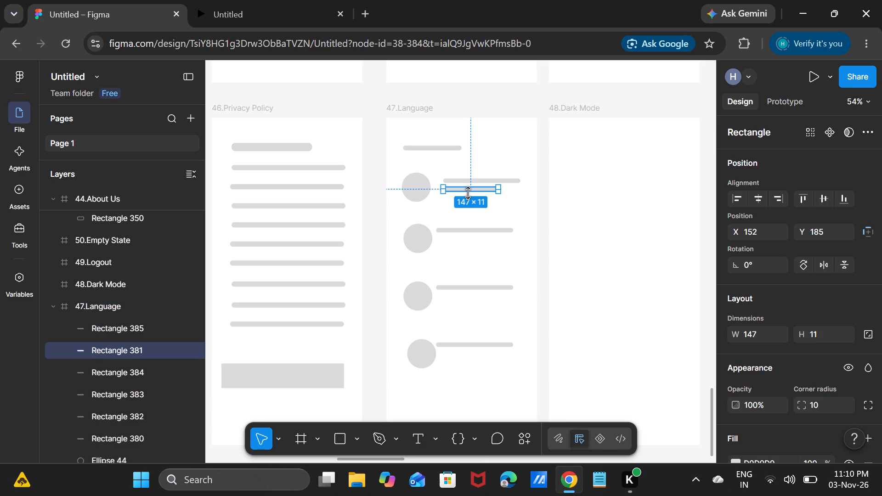
drag(472, 189, 487, 242)
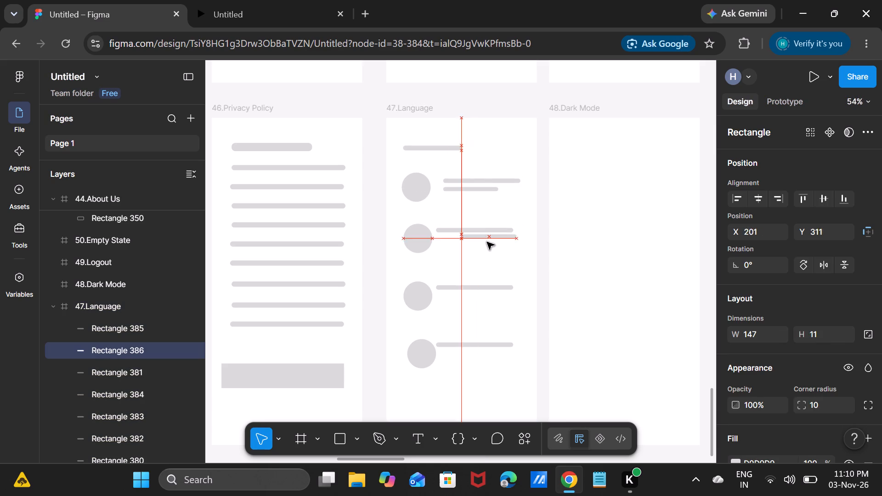
drag(487, 242, 468, 244)
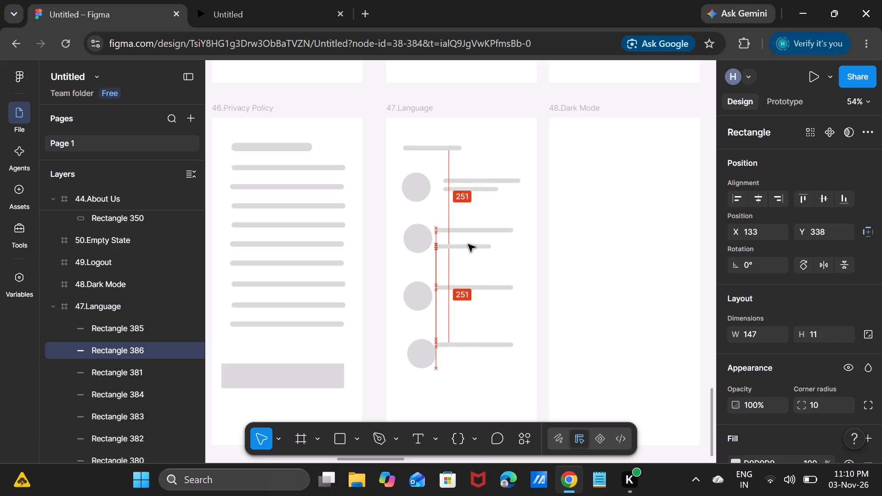
drag(468, 244, 464, 241)
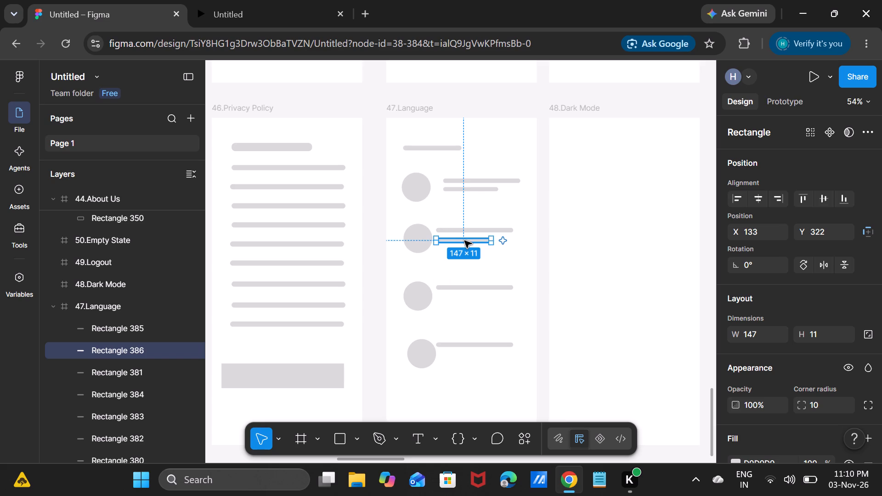
Place copies of the 147 × 11 bar under the third and fourth circles' long bars, at X 133, about Y 476 and Y 624.
key(ctrl+v)
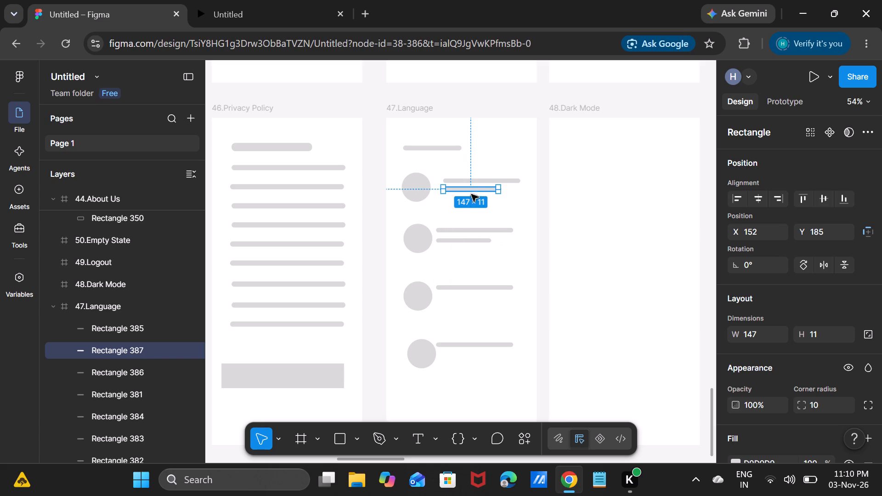
drag(477, 190, 475, 298)
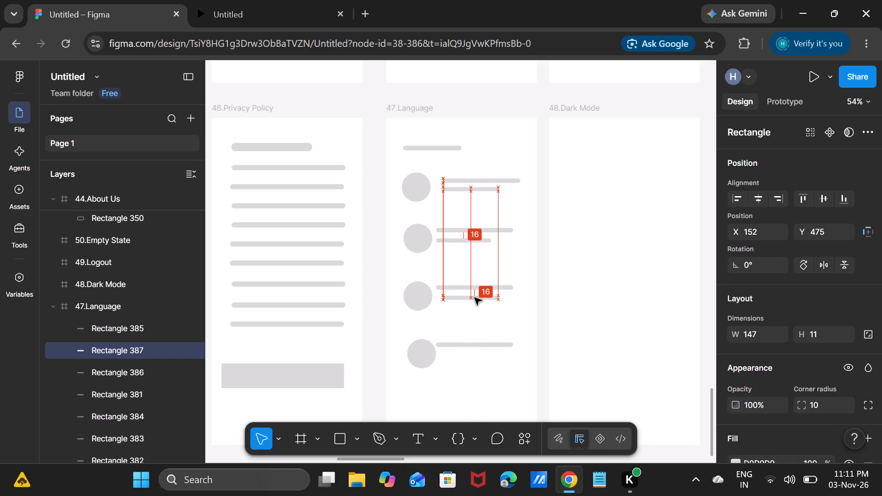
drag(475, 298, 472, 300)
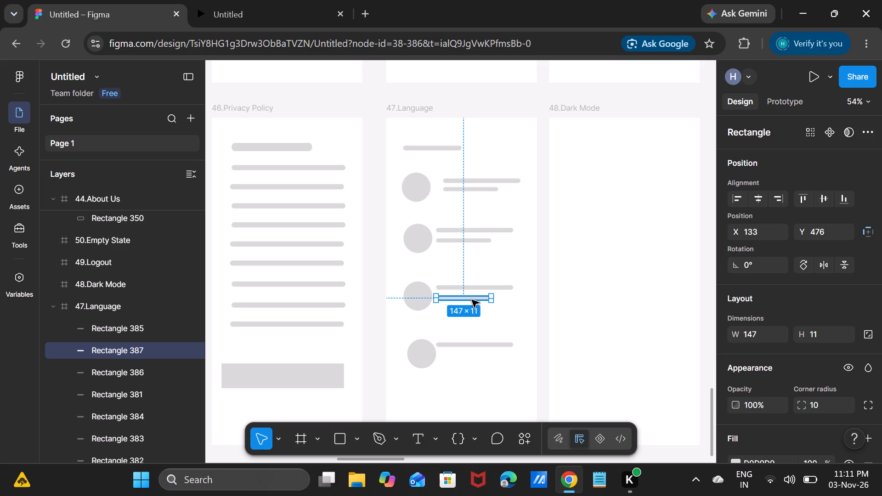
key(ctrl+v)
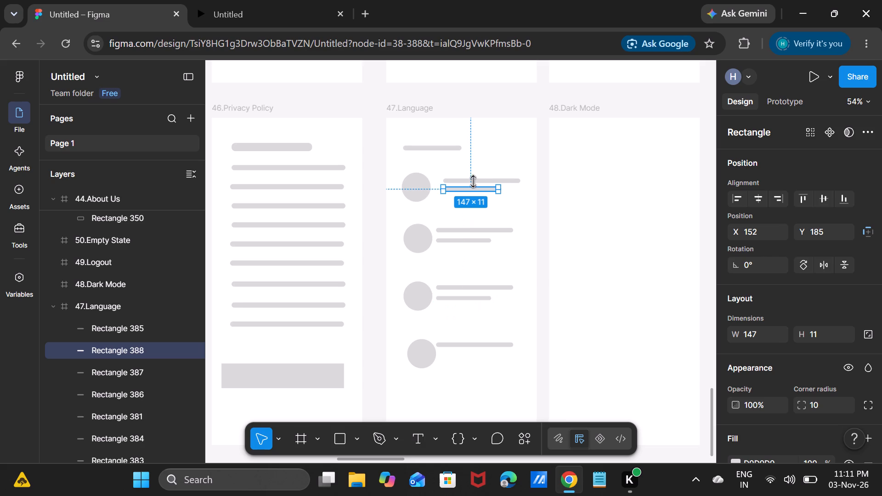
drag(482, 190, 509, 367)
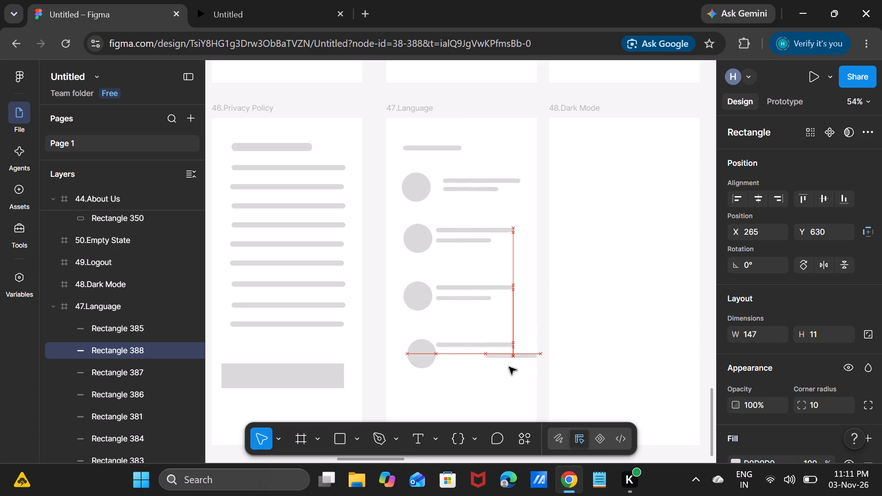
drag(509, 367, 477, 354)
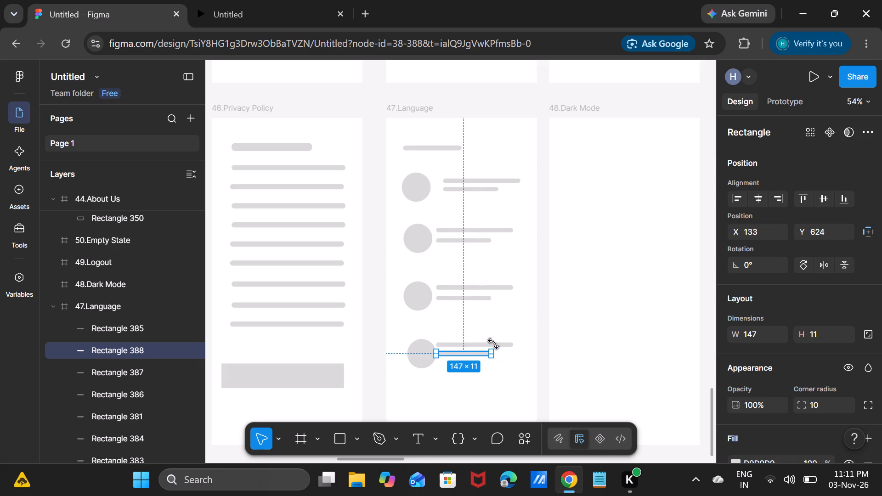
Shift the fourth circle's long bar to X 152, Y 591 and its short bar to about X 162, Y 624.
drag(509, 345, 508, 345)
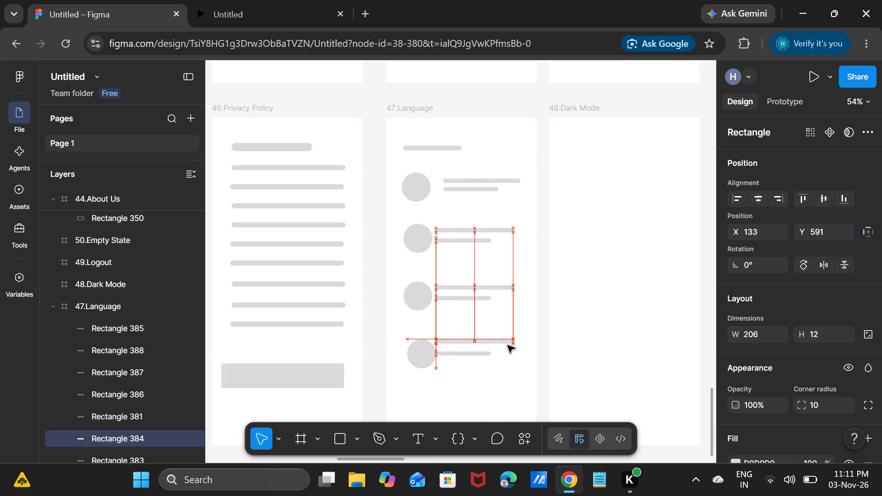
drag(508, 345, 517, 342)
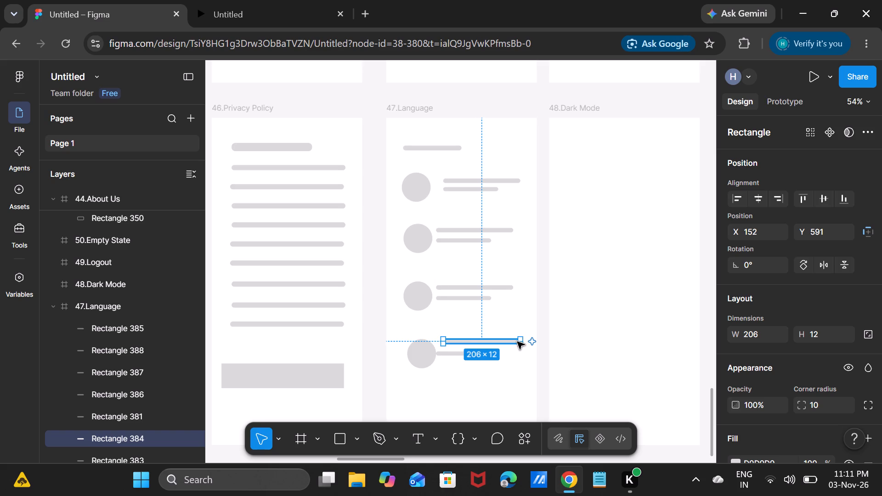
drag(458, 353, 470, 353)
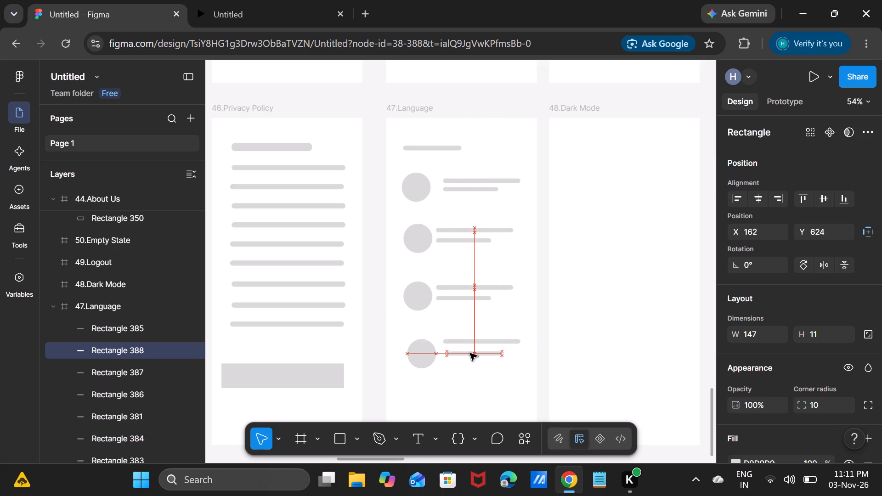
drag(470, 353, 468, 353)
Align the second and third circles' bars at X 152, with the second pair at Y 293 and 319 and the third at Y 442 and 470.
drag(460, 234, 469, 234)
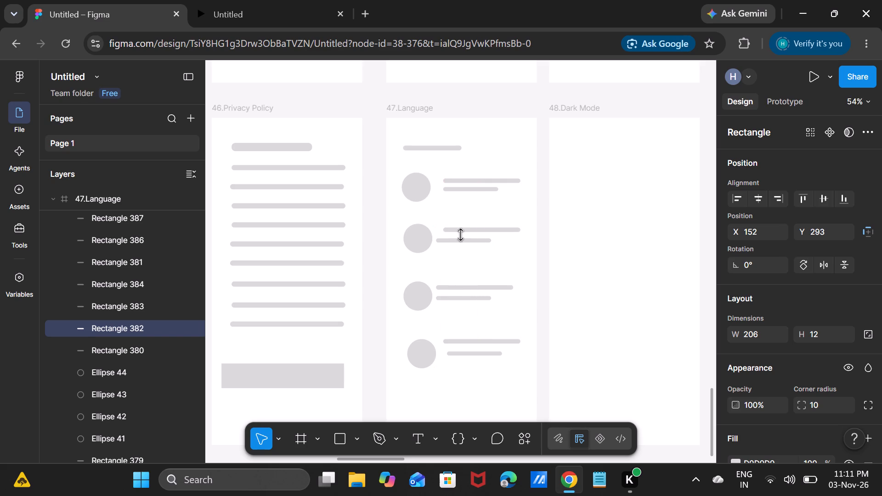
drag(456, 241, 463, 240)
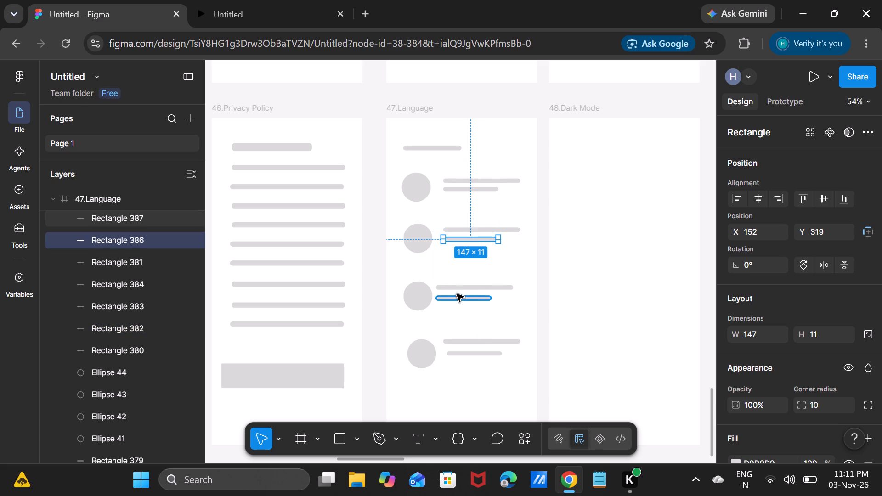
drag(459, 290, 463, 288)
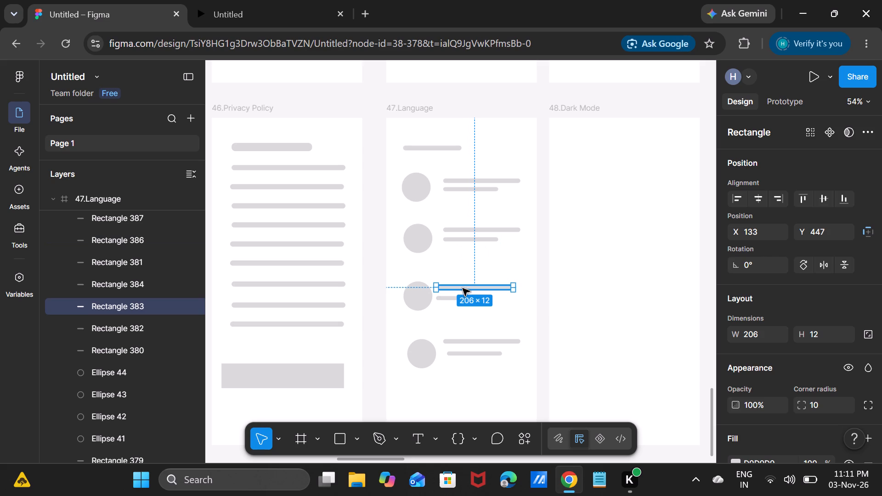
drag(463, 288, 464, 288)
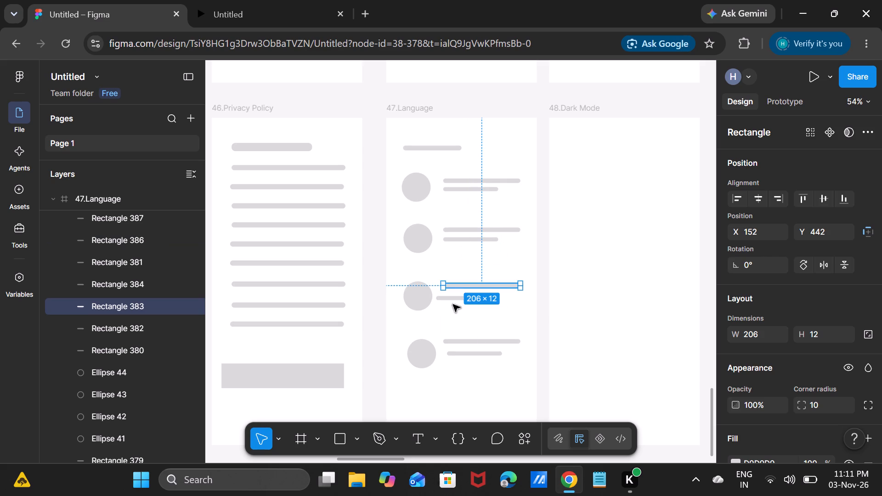
drag(456, 299, 459, 297)
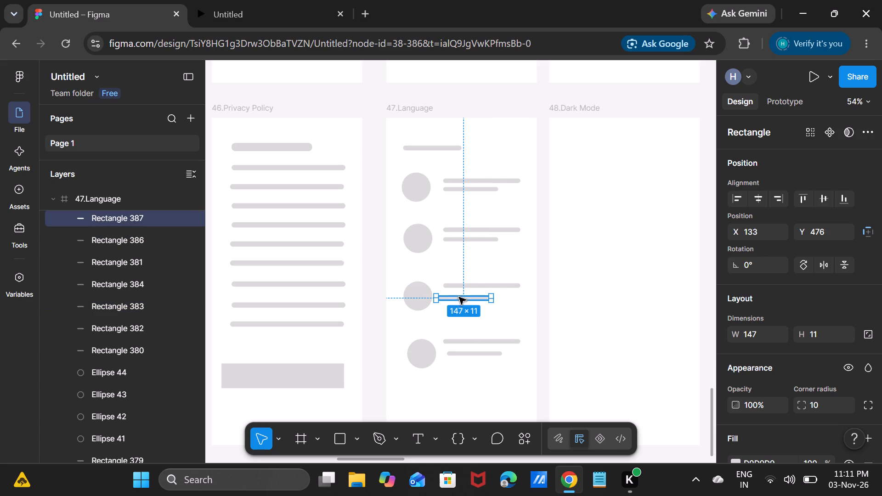
drag(459, 297, 463, 296)
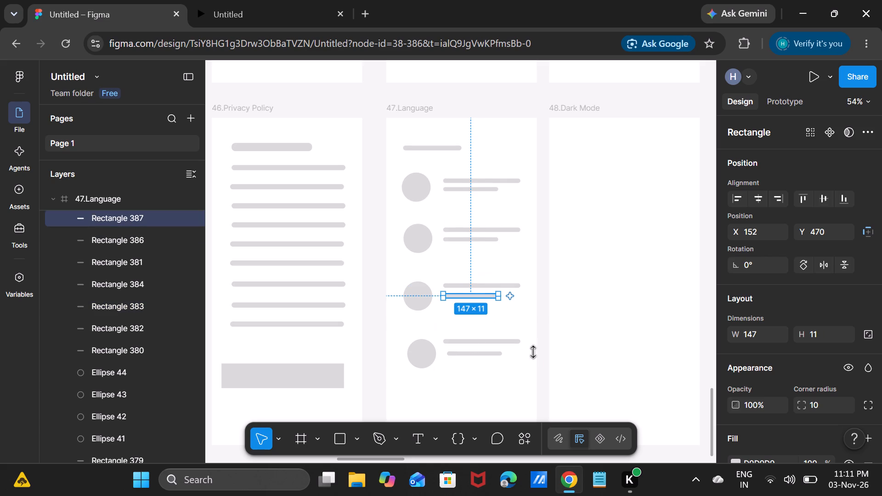
Reposition the fourth circle's long bar to X 152, Y 604 and its short bar to X 152, Y 627.
drag(506, 344, 505, 349)
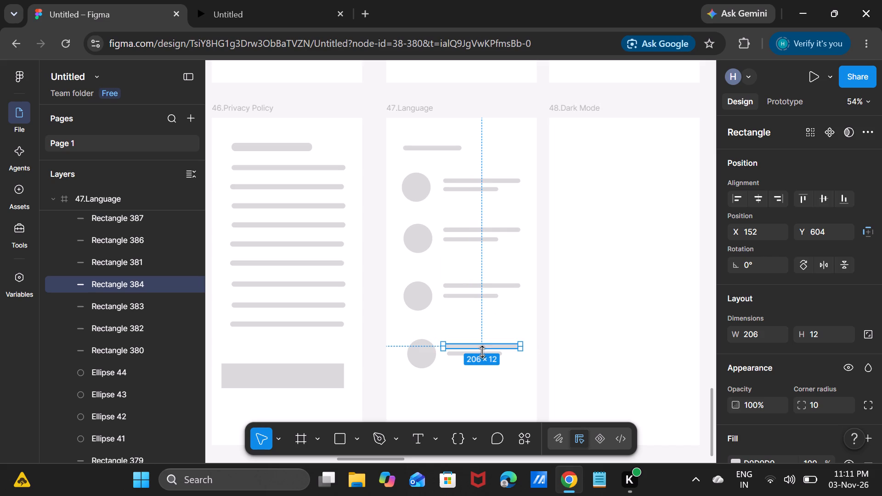
click(471, 367)
drag(460, 354, 459, 359)
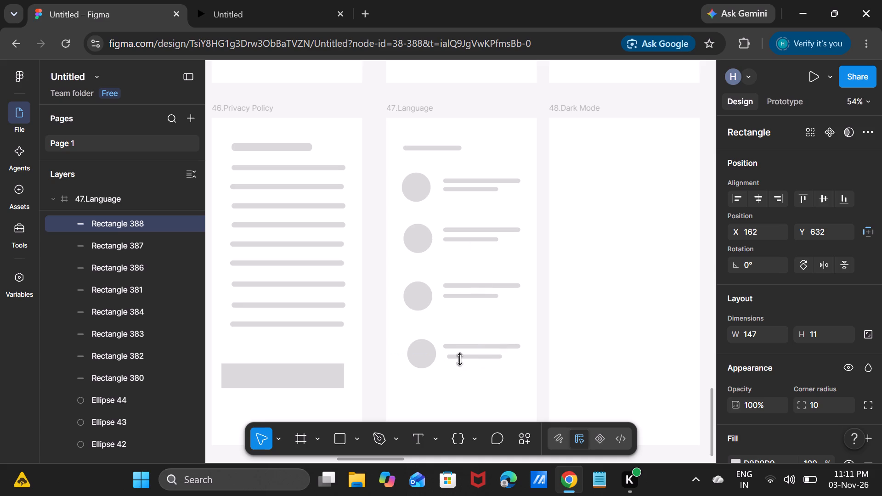
click(571, 343)
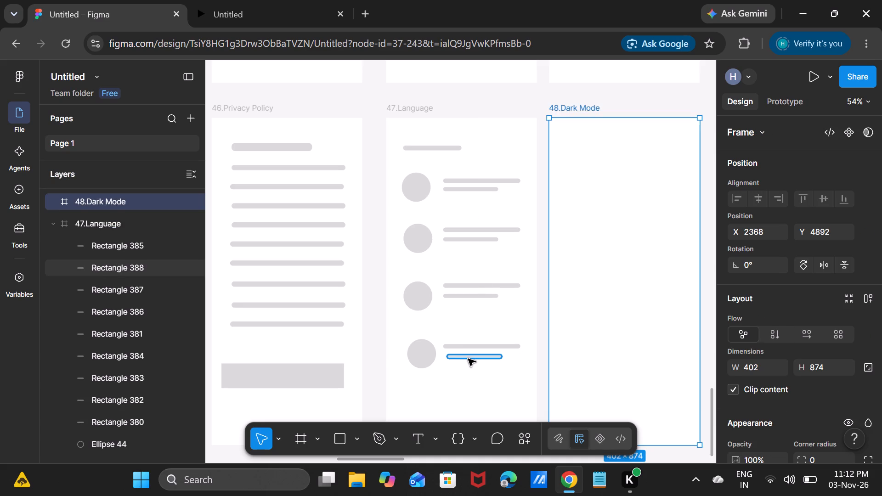
drag(469, 358, 461, 358)
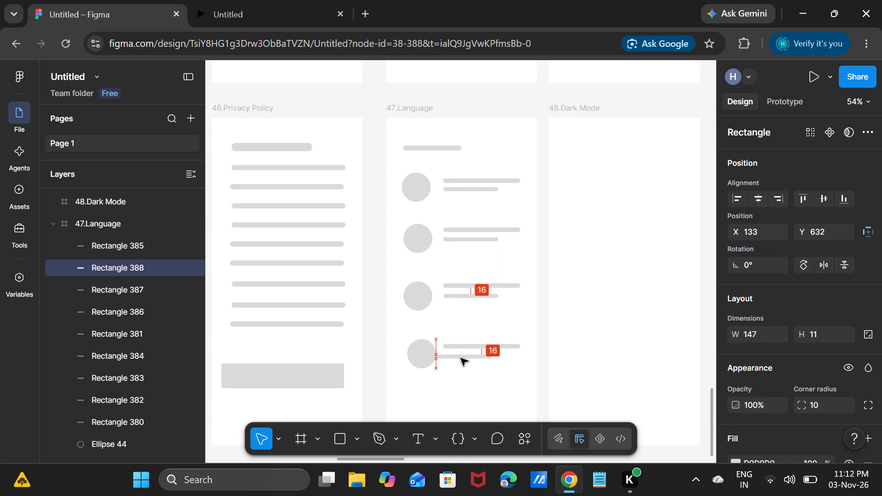
drag(461, 358, 463, 356)
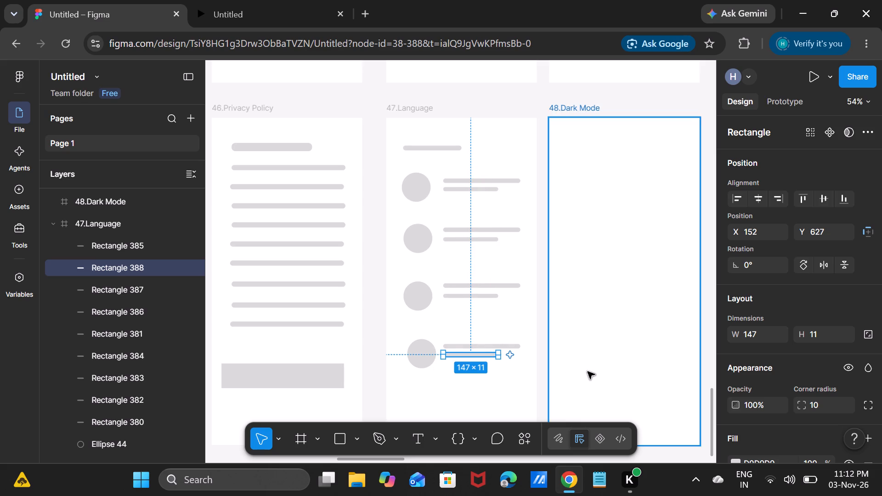
Draw a rectangle about 138 × 55 in the 48.Dark Mode frame, at about X 116, Y 332.
click(589, 371)
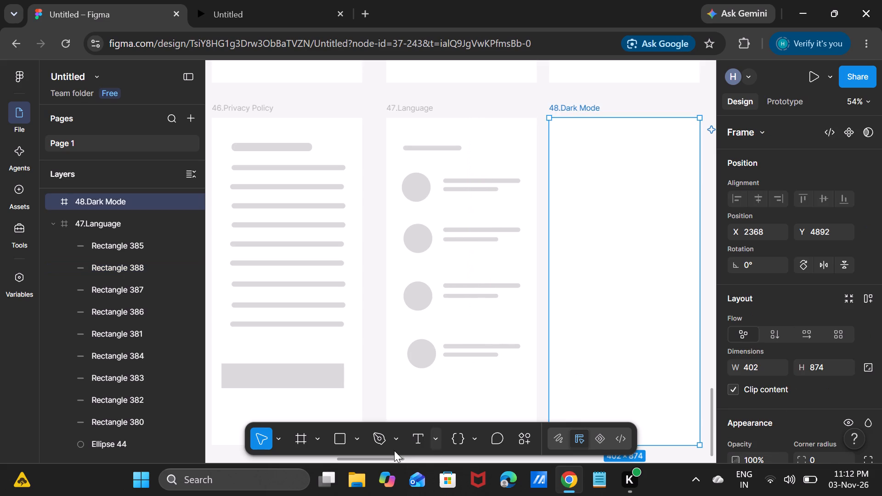
click(340, 440)
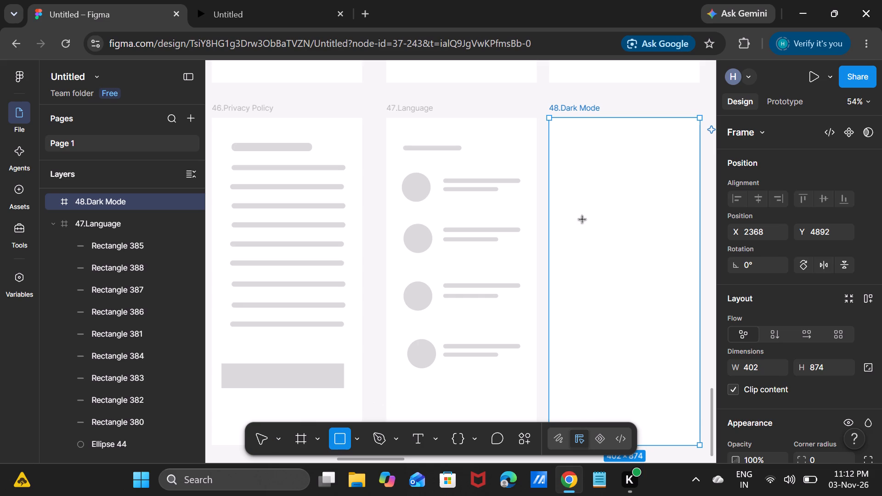
drag(593, 242, 663, 265)
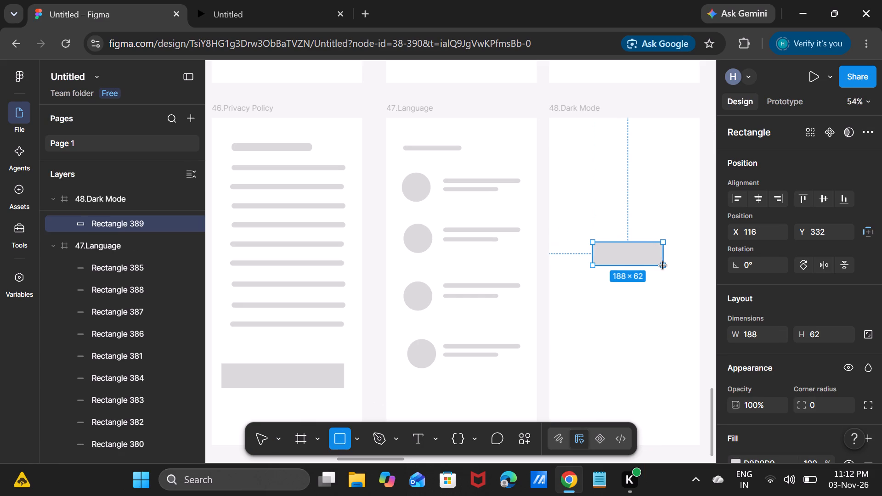
drag(663, 265, 645, 263)
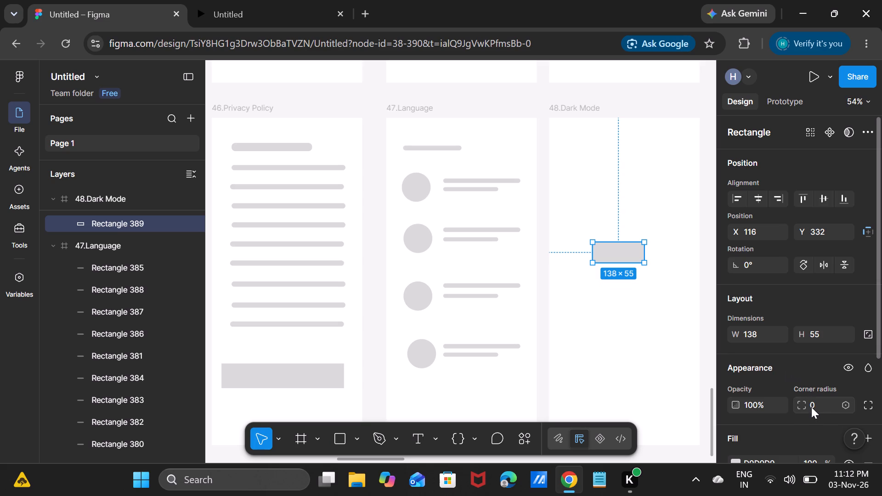
Set the 48.Dark Mode rectangle's corner radius to 25.
double_click(811, 407)
key(1)
key(BackSpace)
text(25)
key(Return)
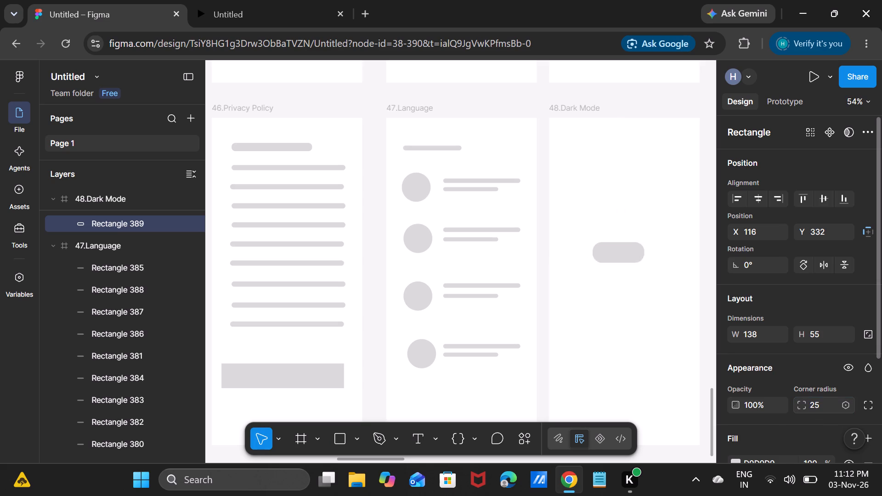
click(580, 375)
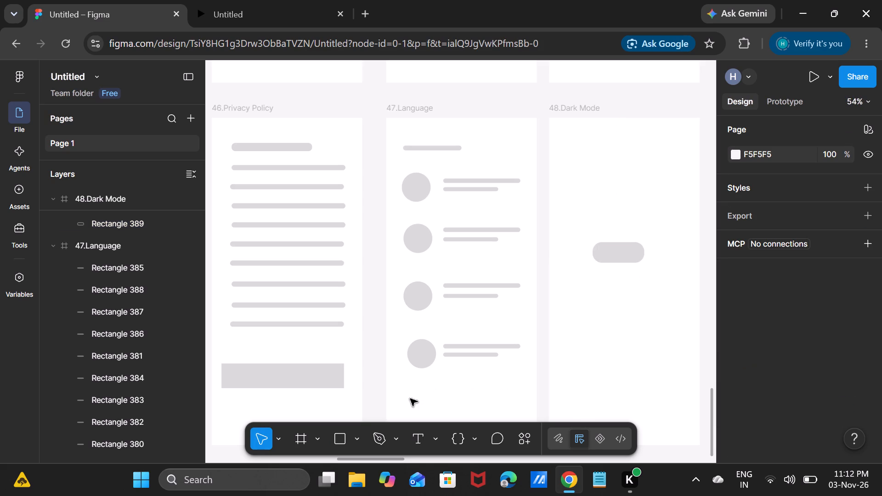
Draw an ellipse about 36 × 30 inside the 48.Dark Mode toggle shape, at about X 201, Y 346.
click(341, 444)
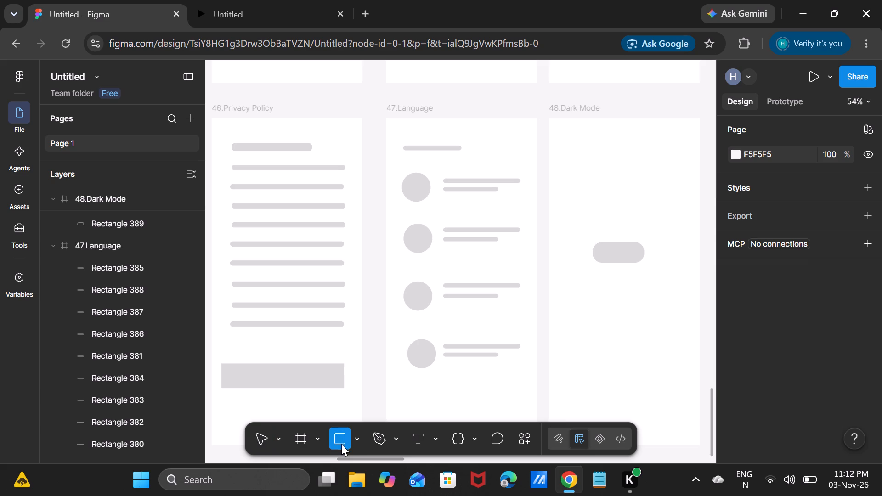
click(354, 439)
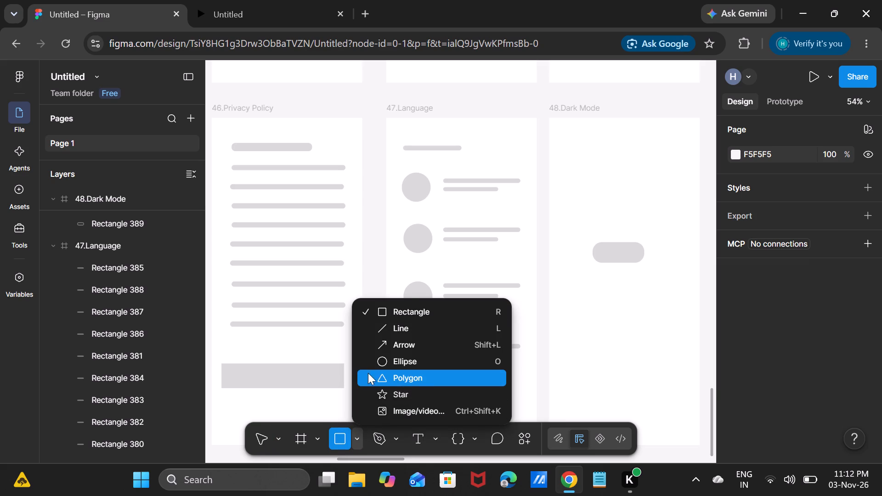
click(373, 364)
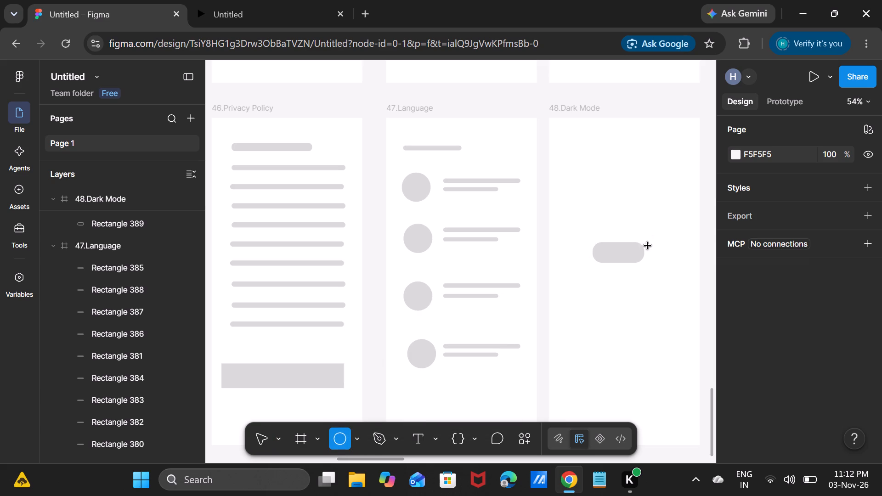
drag(630, 248, 638, 258)
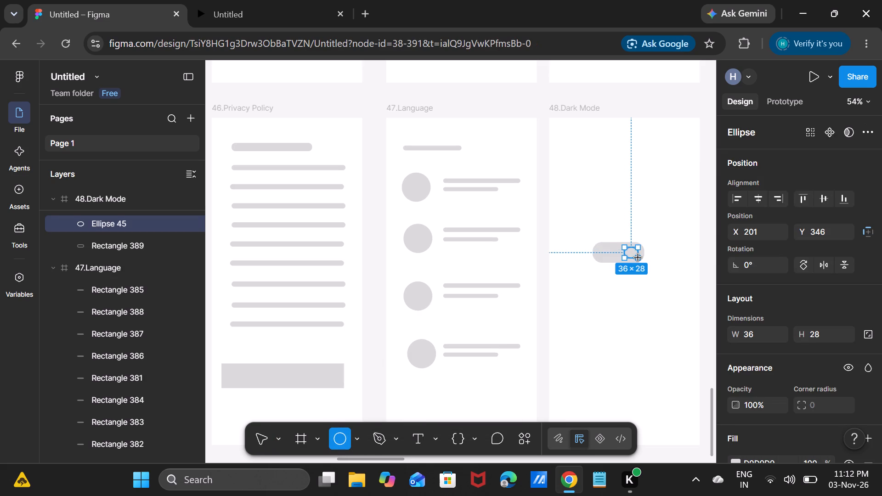
drag(638, 258, 639, 260)
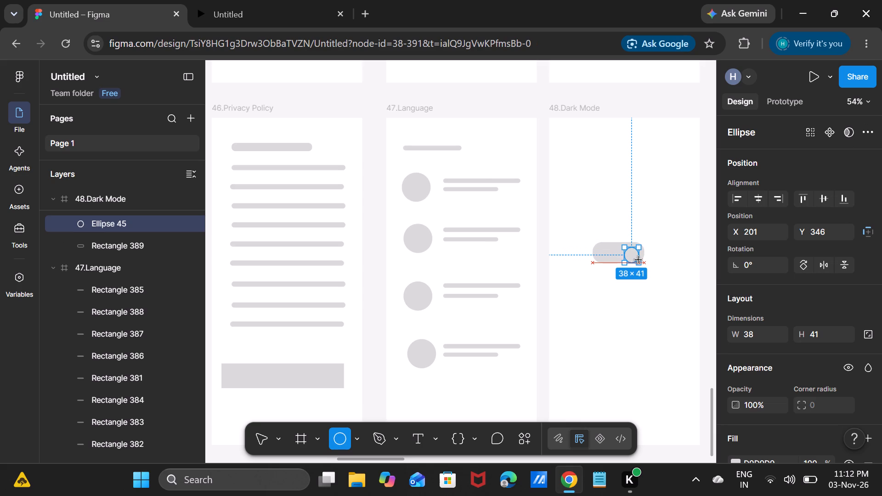
drag(639, 260, 638, 259)
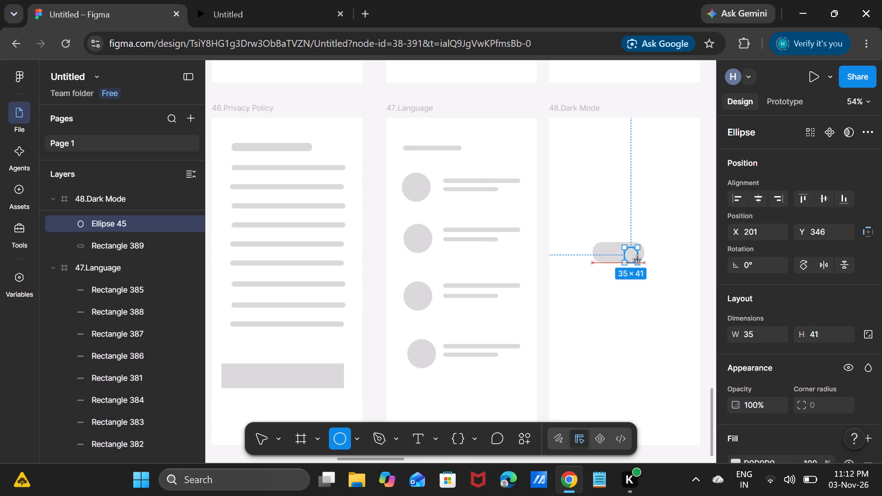
drag(638, 259, 638, 259)
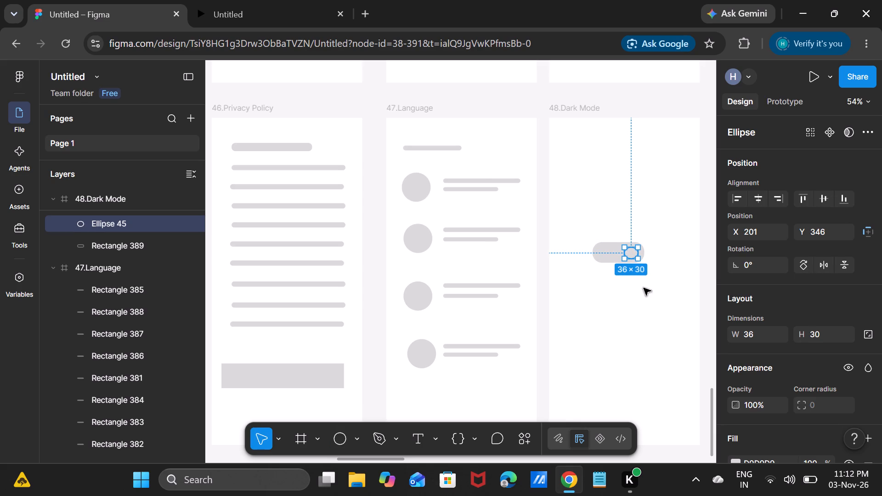
click(644, 288)
Change the toggle ellipse's fill to the very light tint F4EEEE.
click(632, 252)
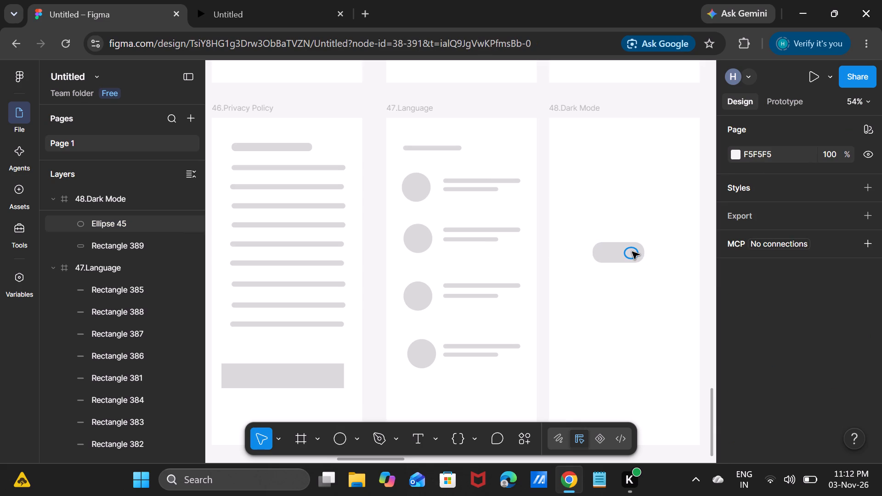
scroll(774, 415, down, 1)
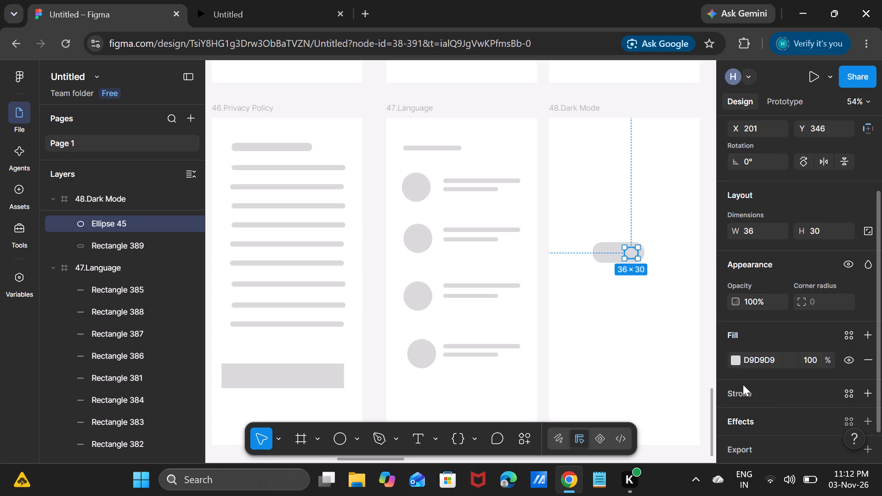
click(736, 361)
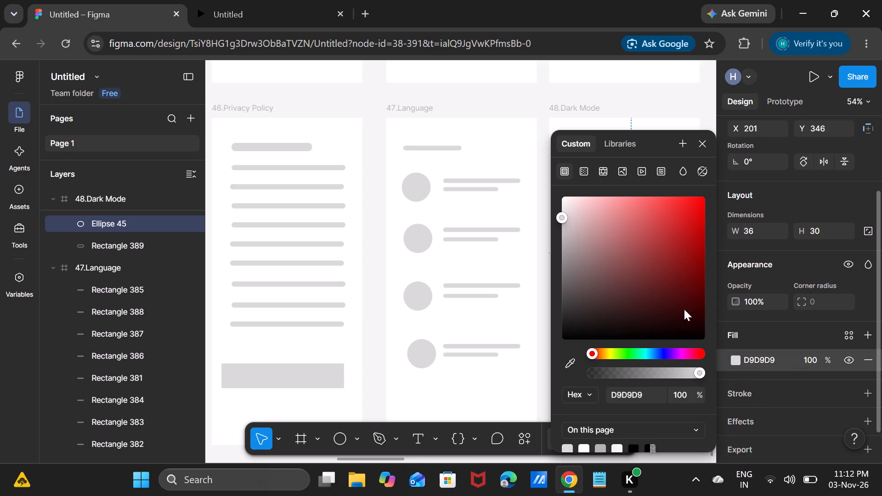
click(565, 203)
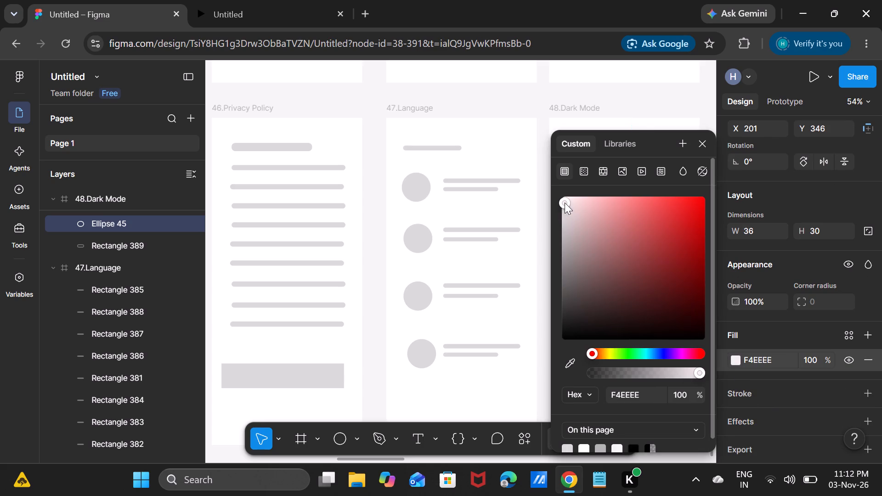
click(648, 101)
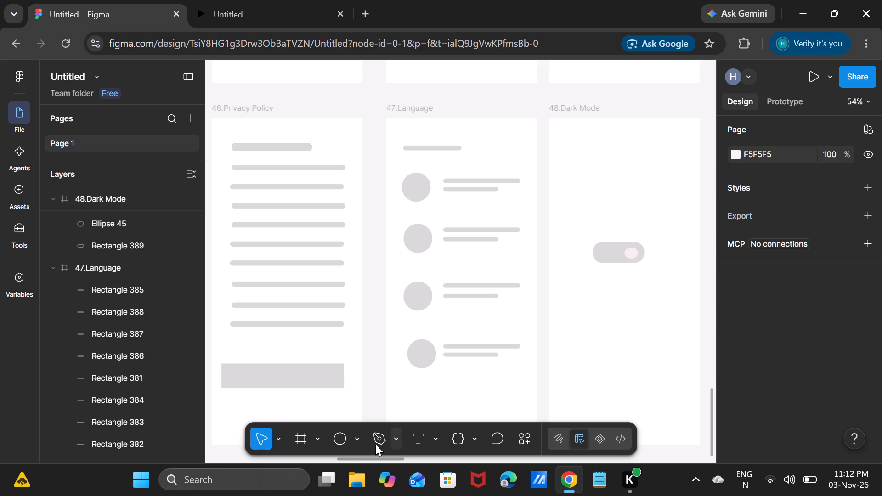
Draw a rectangle about 276 × 51 below the toggle in the 48.Dark Mode frame, at about X 70, Y 494.
click(360, 438)
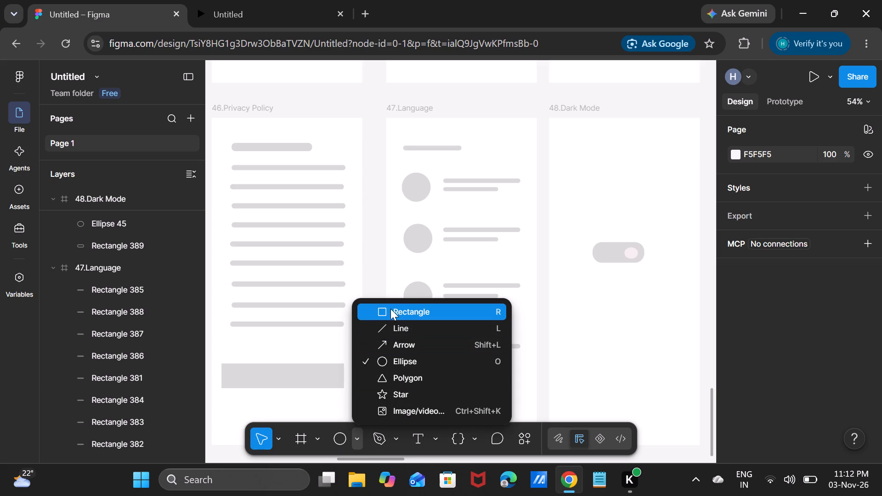
click(392, 306)
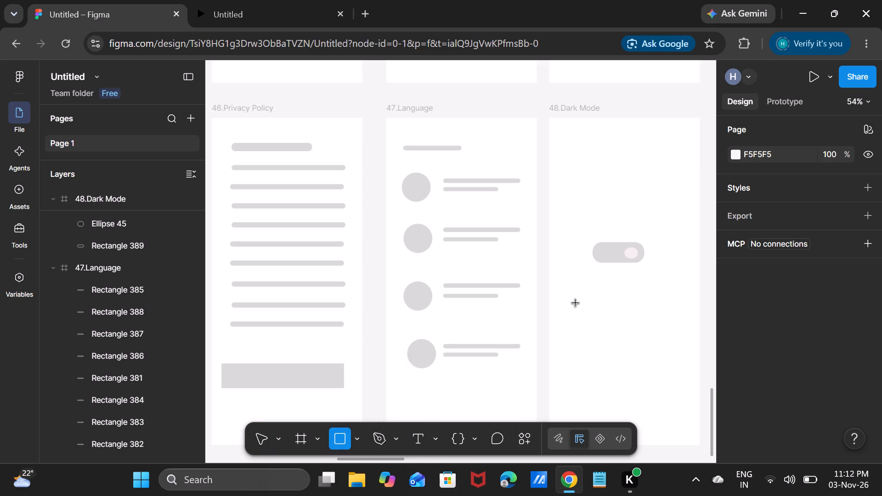
drag(576, 303, 664, 341)
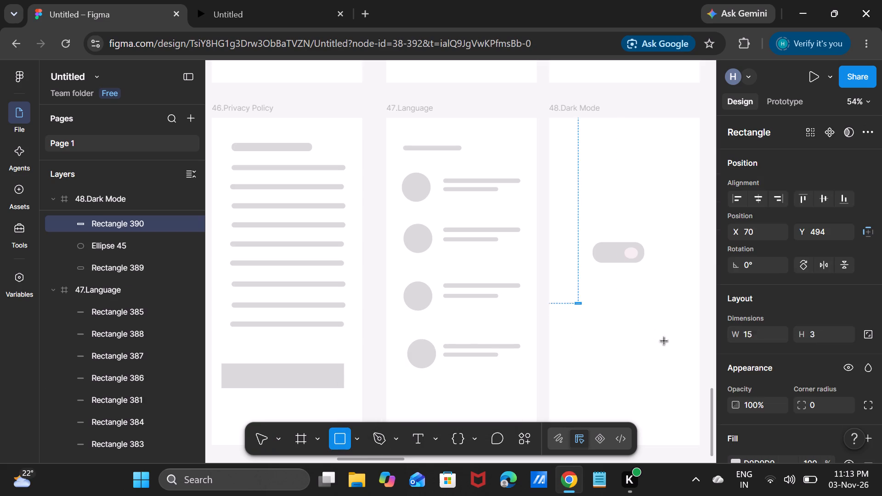
drag(664, 341, 681, 330)
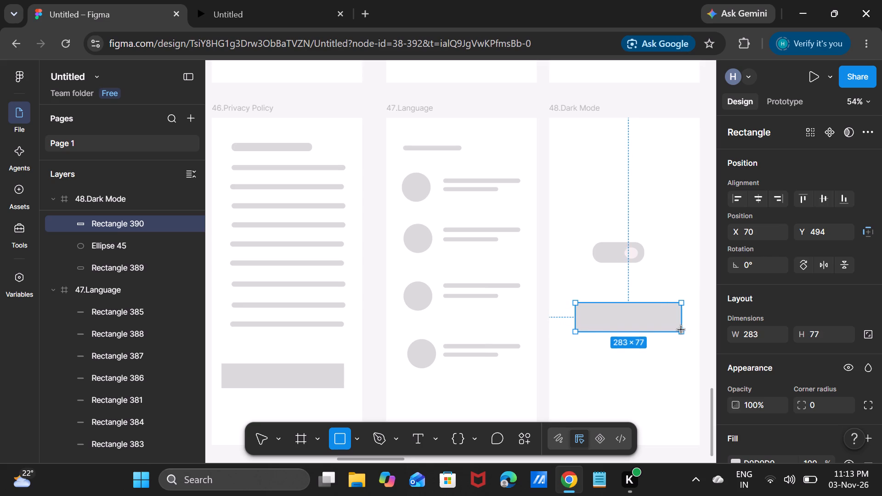
drag(681, 330, 678, 322)
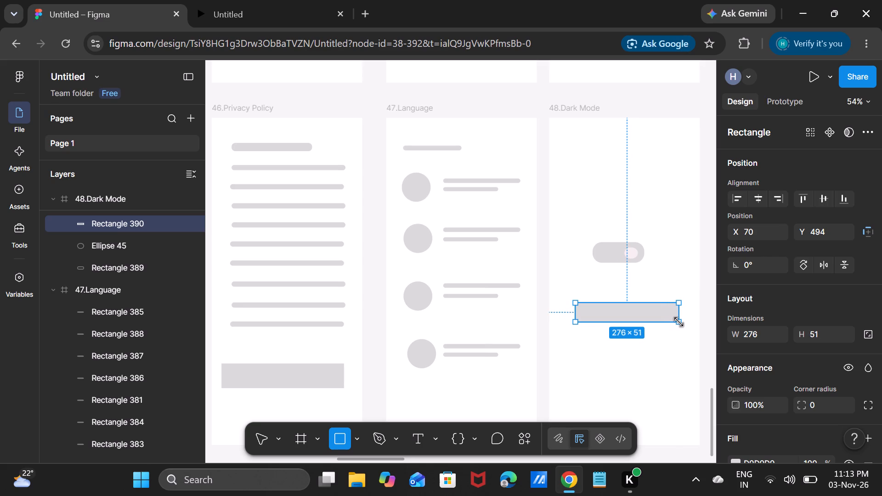
Set the corner radius of the wide rectangle below the toggle to 15.
double_click(830, 408)
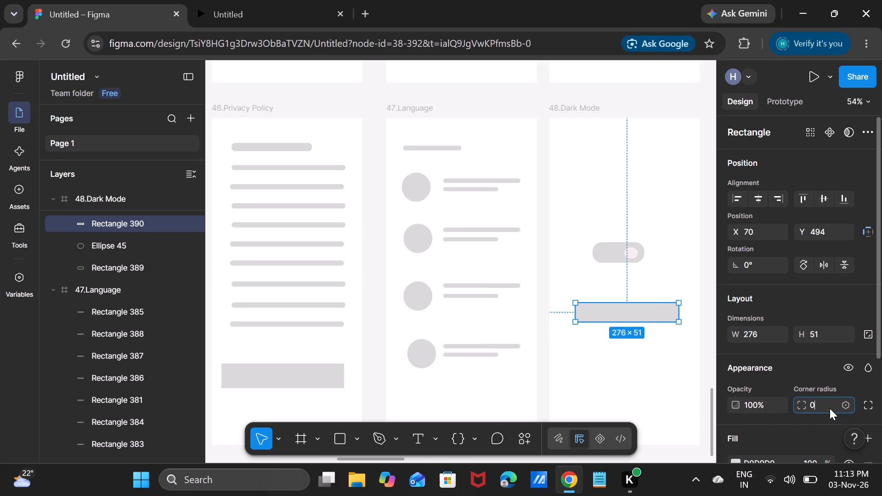
key(BackSpace)
text(15)
key(Return)
click(631, 394)
Move the wide rounded rectangle in 48.Dark Mode further down, to about X 63, Y 557.
scroll(631, 394, left, 1)
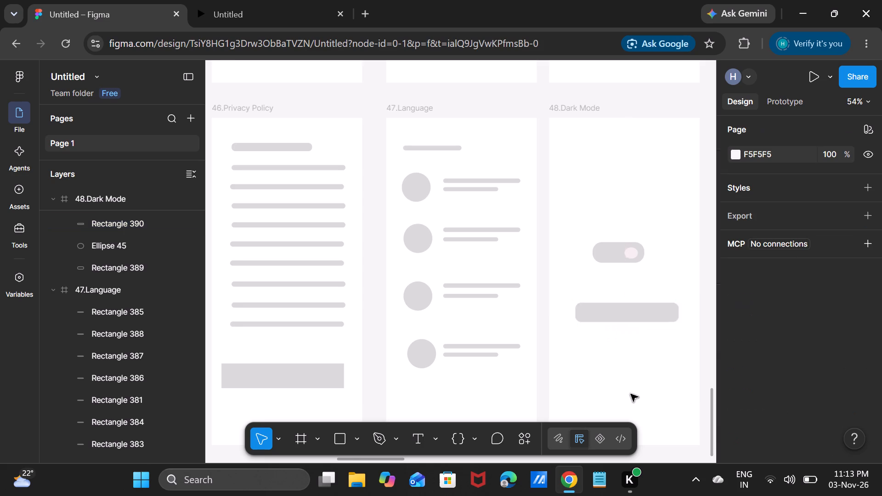
scroll(631, 394, left, 1)
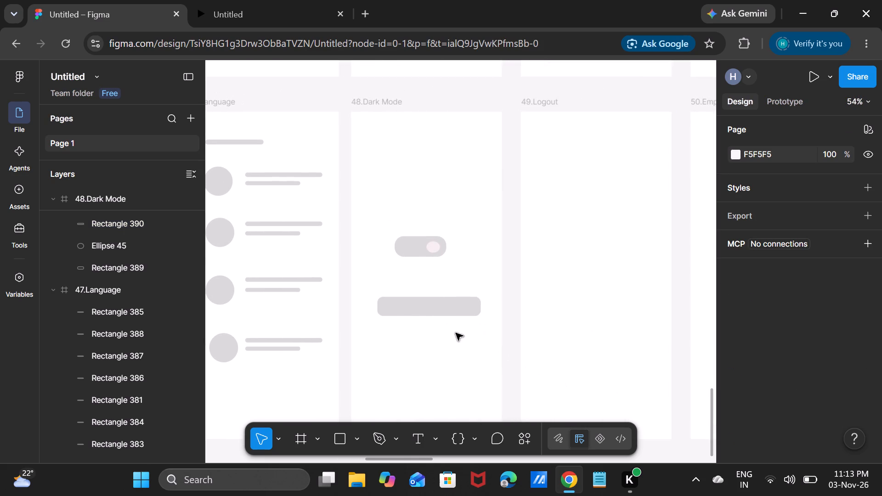
drag(451, 307, 452, 329)
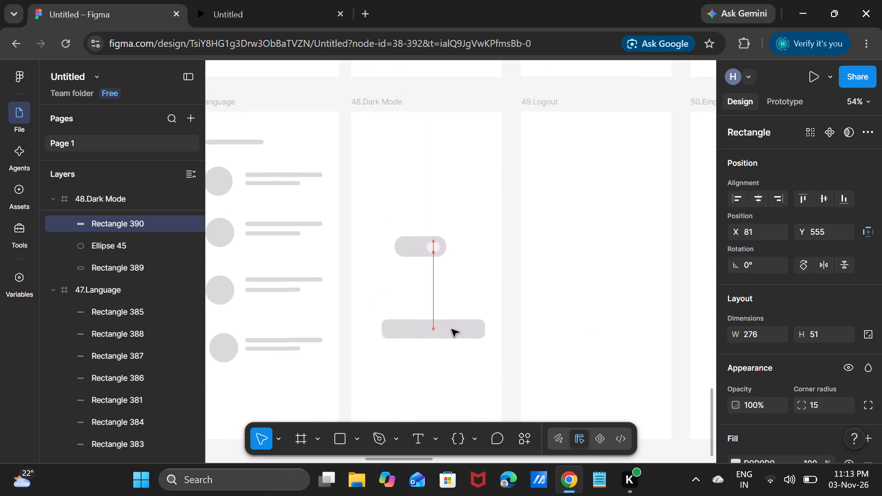
drag(452, 329, 452, 330)
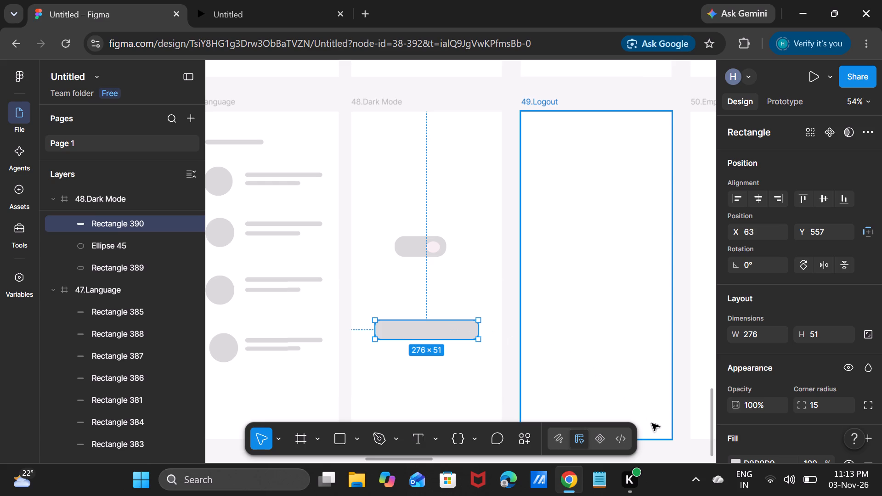
Draw a large rectangle about 343 × 329 in the 49.Logout frame, at about X 38, Y 266.
click(350, 434)
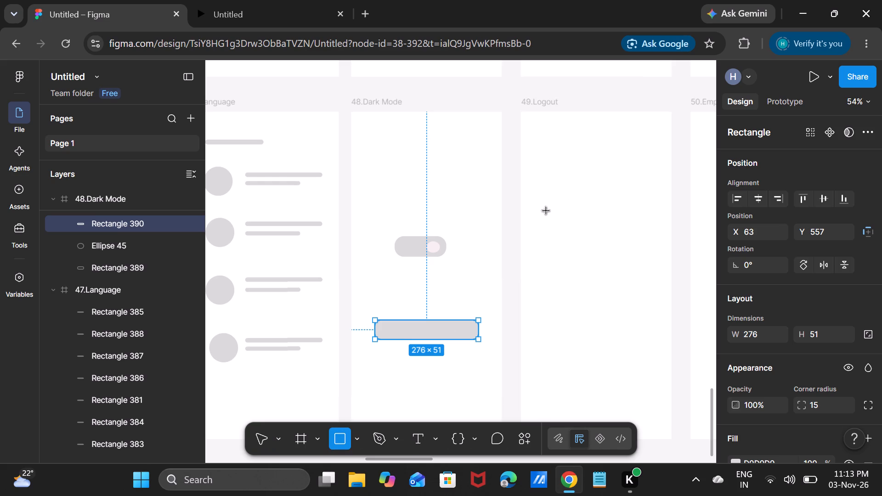
drag(546, 211, 651, 333)
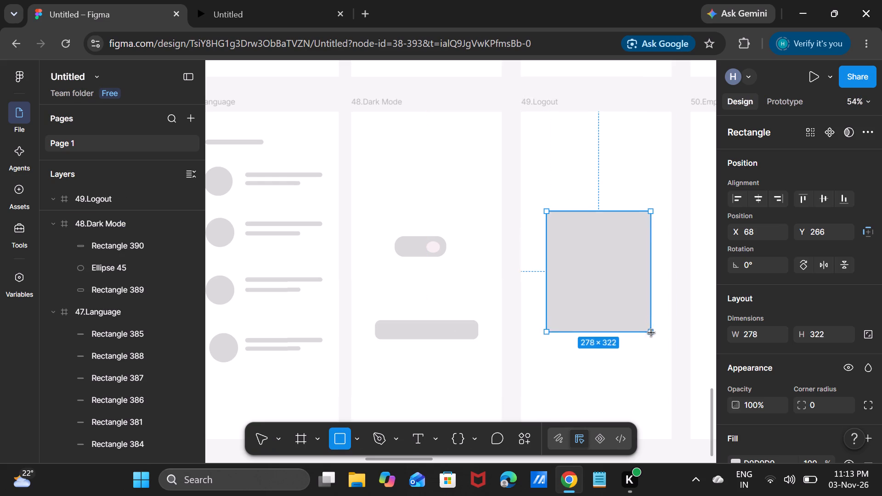
drag(651, 333, 664, 334)
drag(546, 277, 535, 277)
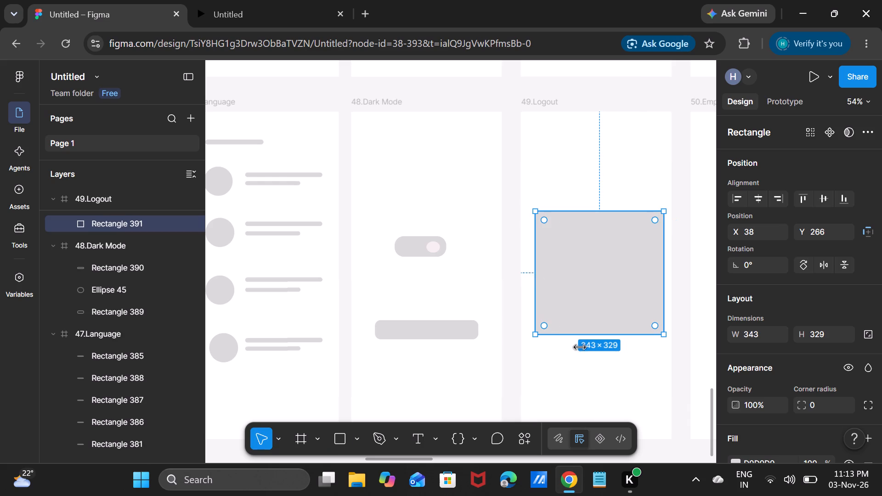
click(606, 418)
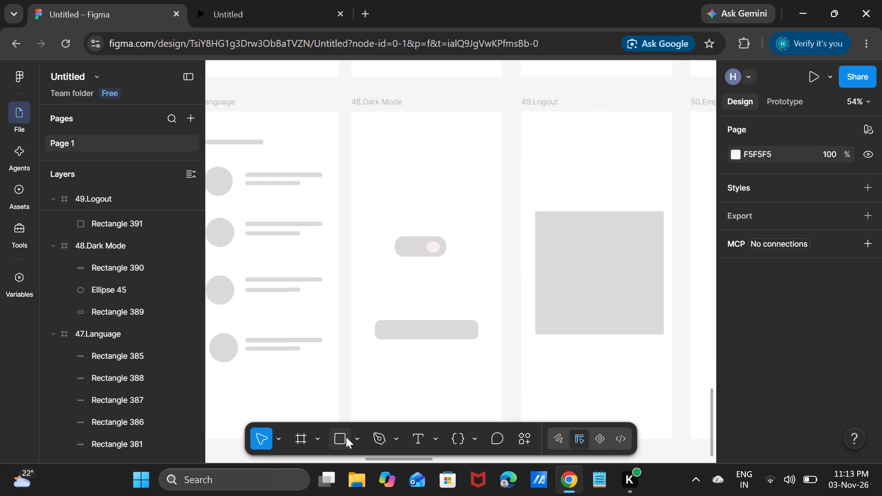
Draw a smaller rectangle about 276 × 126 inside the large 49.Logout rectangle, at about X 79, Y 370.
click(346, 434)
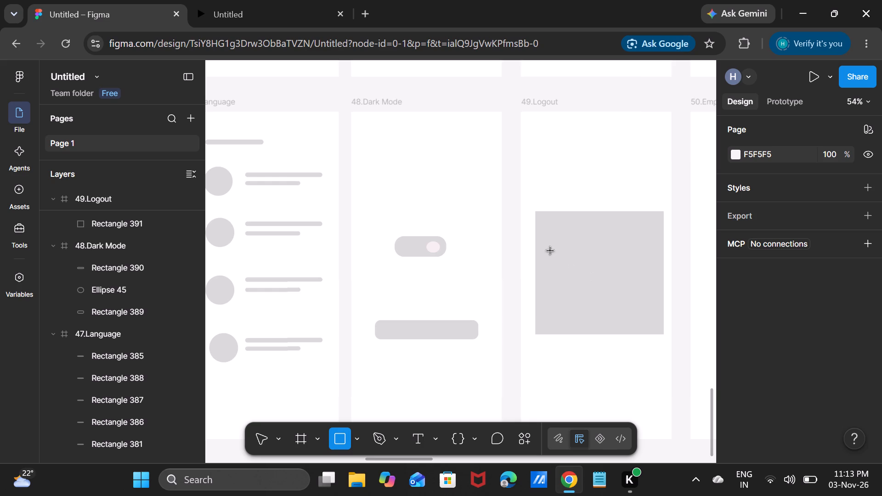
drag(550, 250, 622, 284)
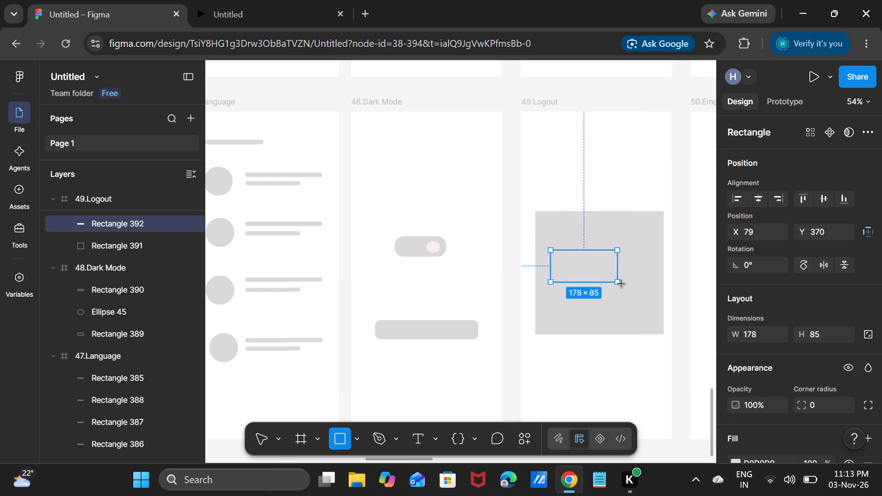
drag(622, 284, 660, 290)
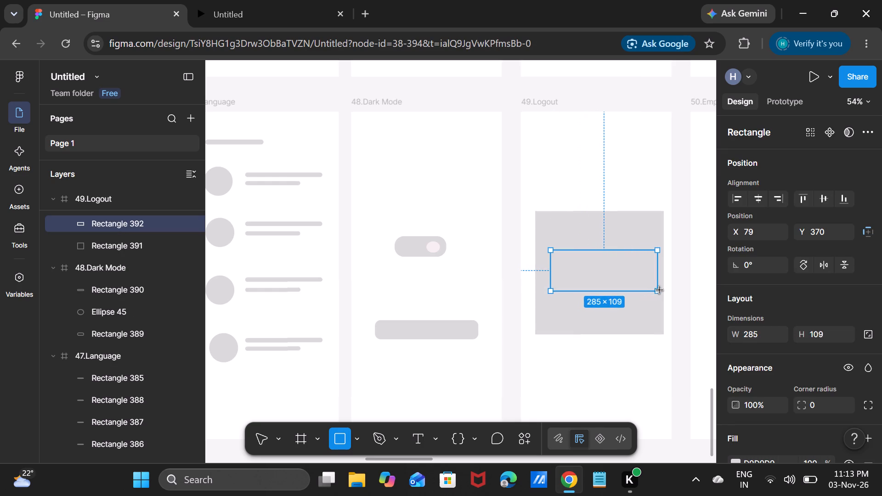
drag(660, 290, 654, 297)
Change the inner 49.Logout rectangle's fill to the lighter grey ECECEC.
scroll(743, 458, down, 1)
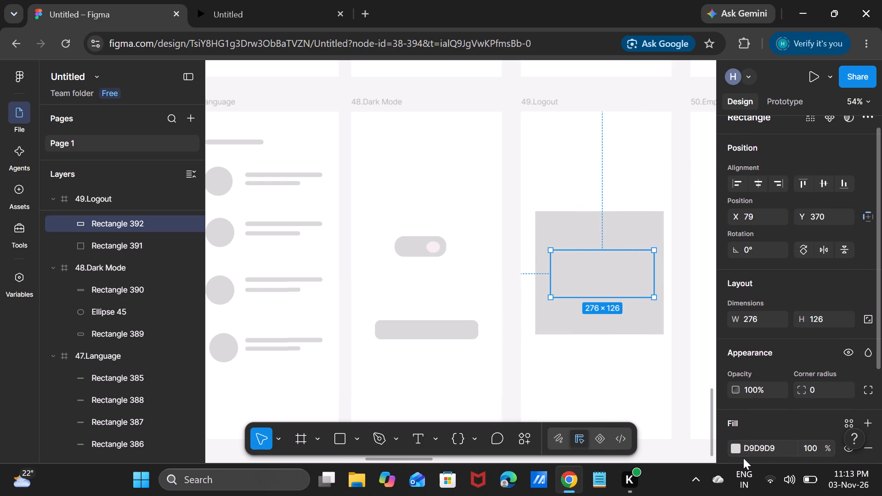
click(737, 444)
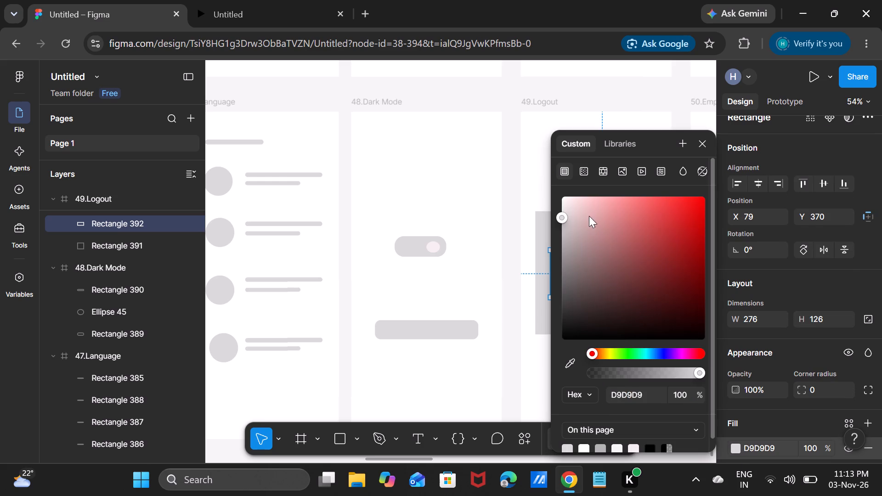
click(561, 207)
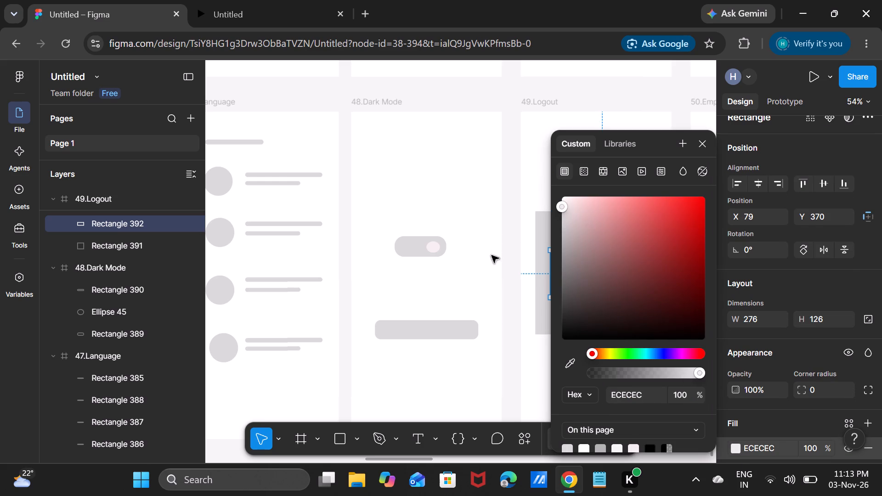
click(508, 263)
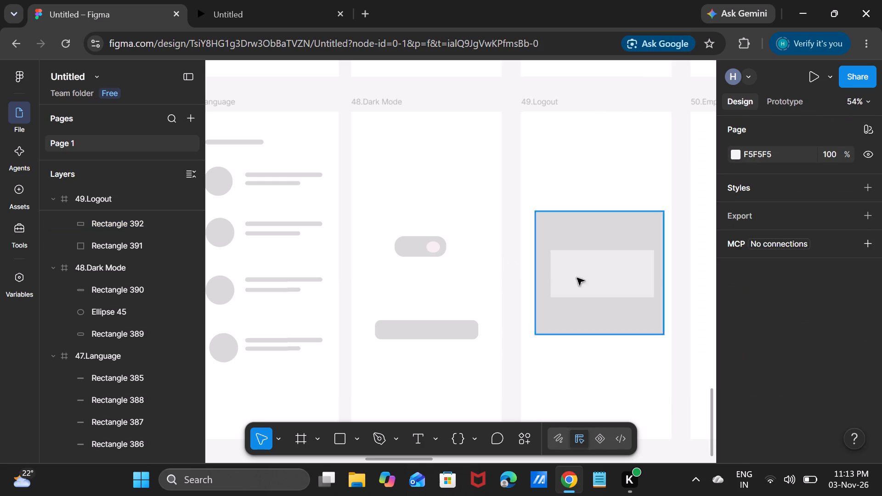
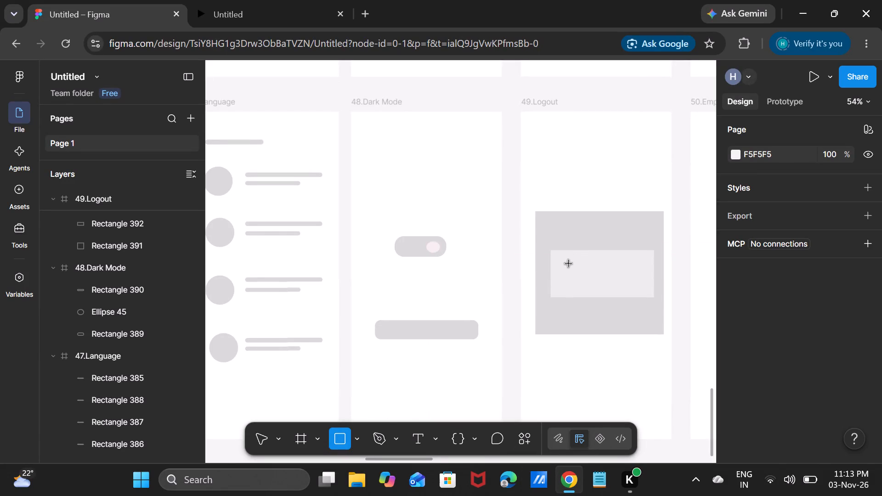
Draw a thin bar about 181 × 13 near the top of the inner 49.Logout rectangle and set its corner radius to 10.
drag(566, 264, 616, 270)
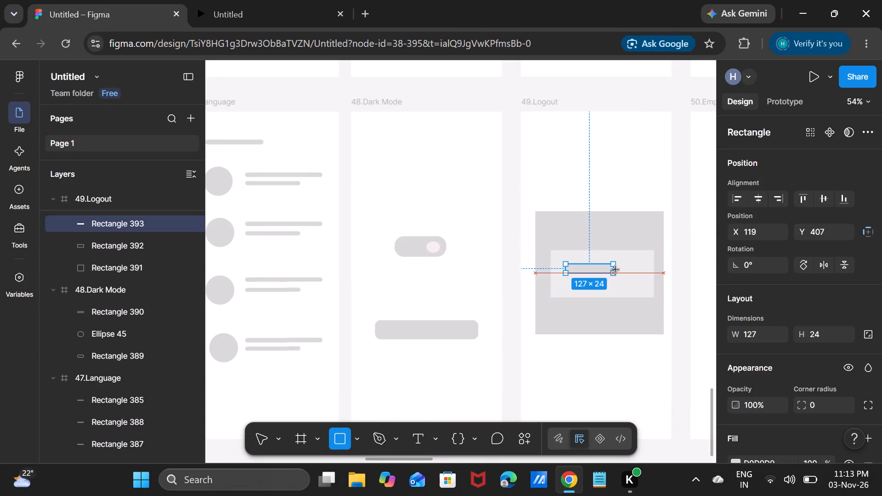
drag(616, 270, 633, 269)
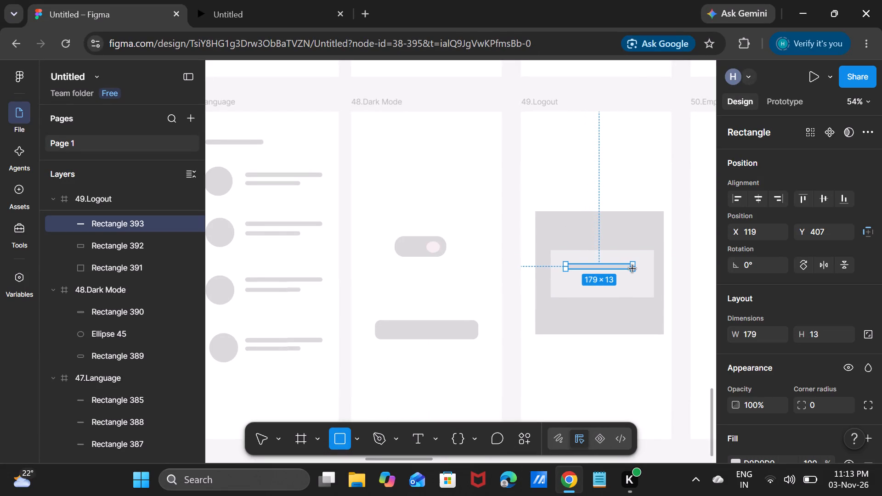
drag(633, 269, 633, 269)
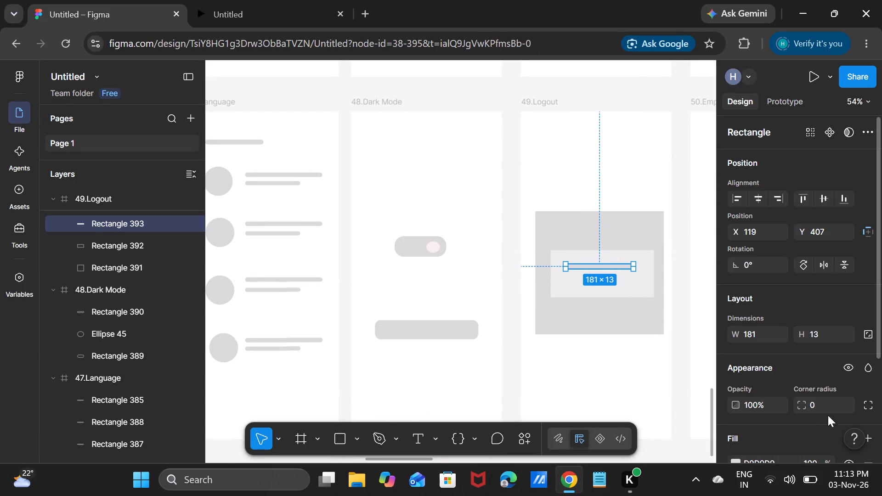
double_click(823, 407)
text(10)
key(Return)
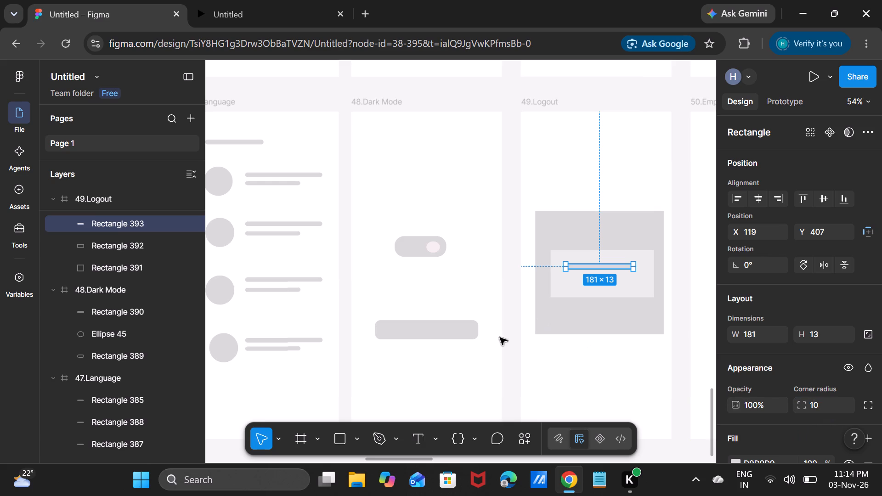
Add a shorter bar about 138 × 11 beneath the first one in 49.Logout, with a corner radius of 10.
click(342, 439)
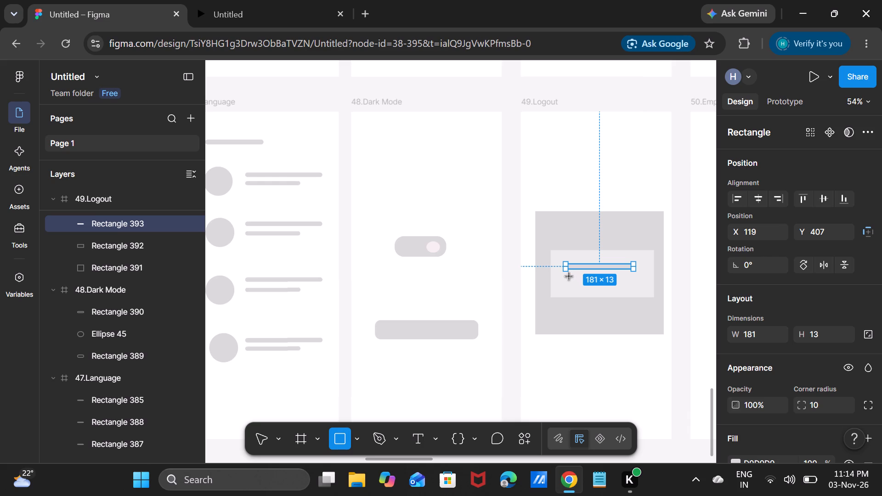
drag(569, 276, 631, 280)
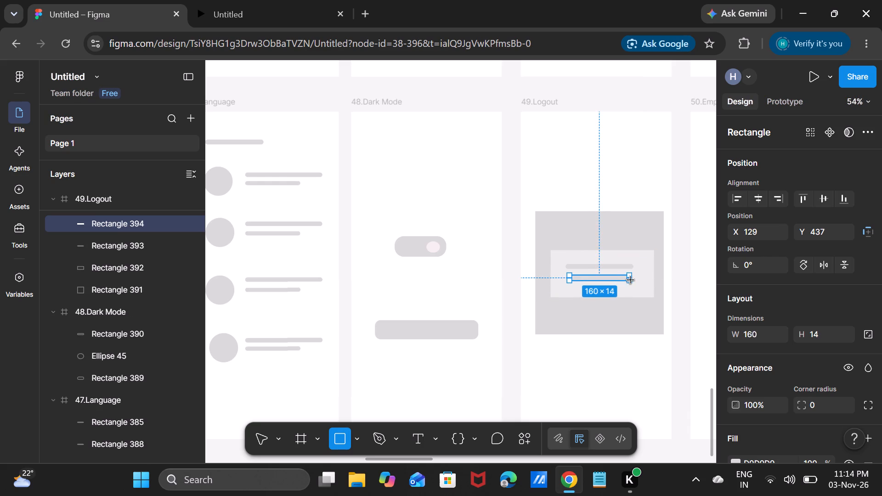
drag(631, 280, 633, 279)
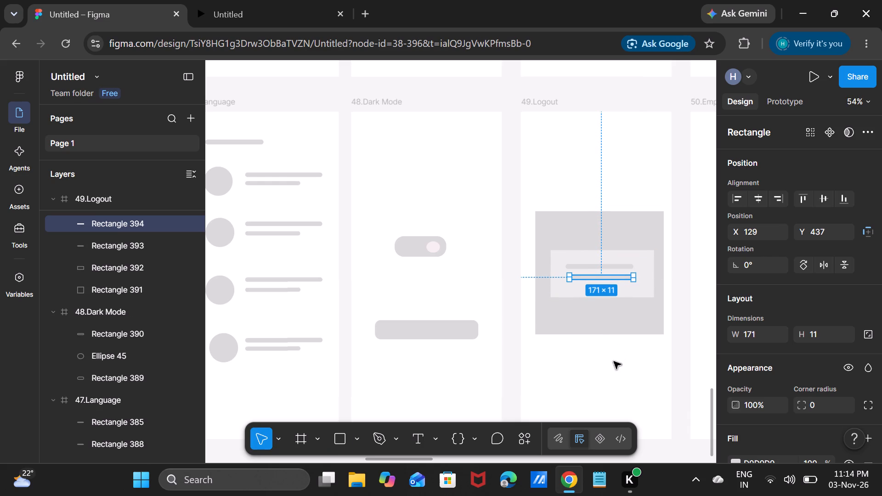
click(614, 361)
click(614, 281)
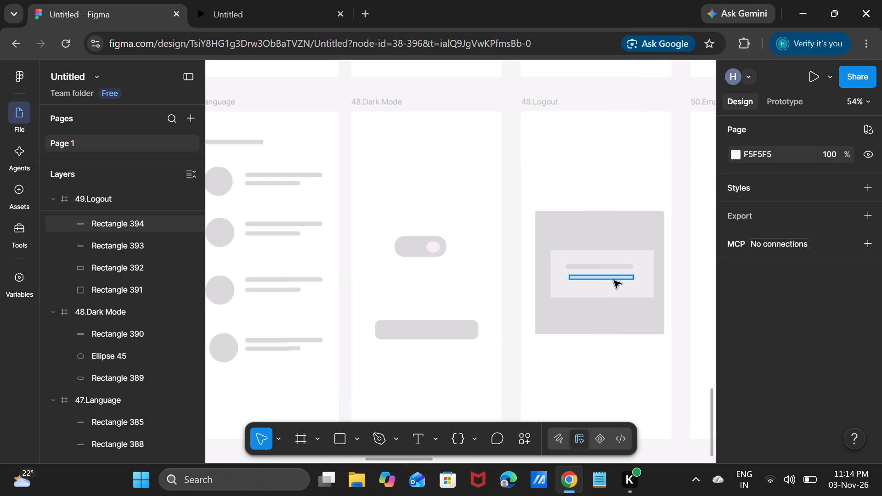
drag(636, 277, 622, 276)
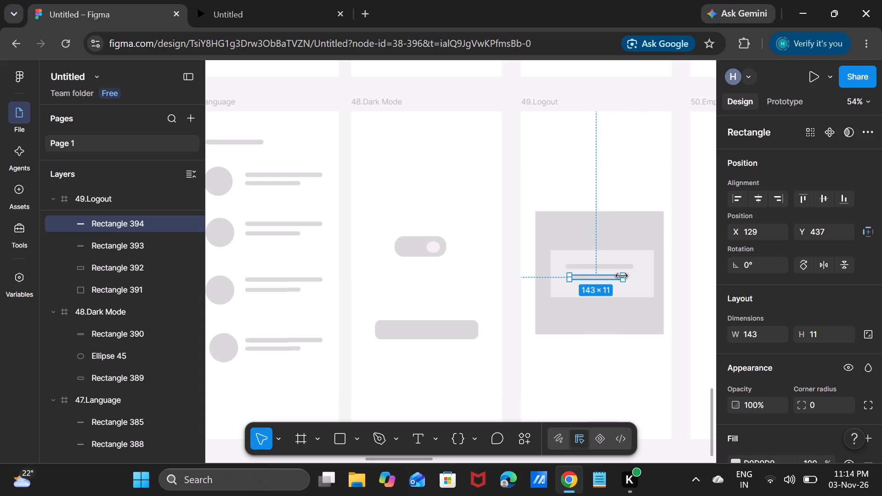
drag(622, 276, 621, 276)
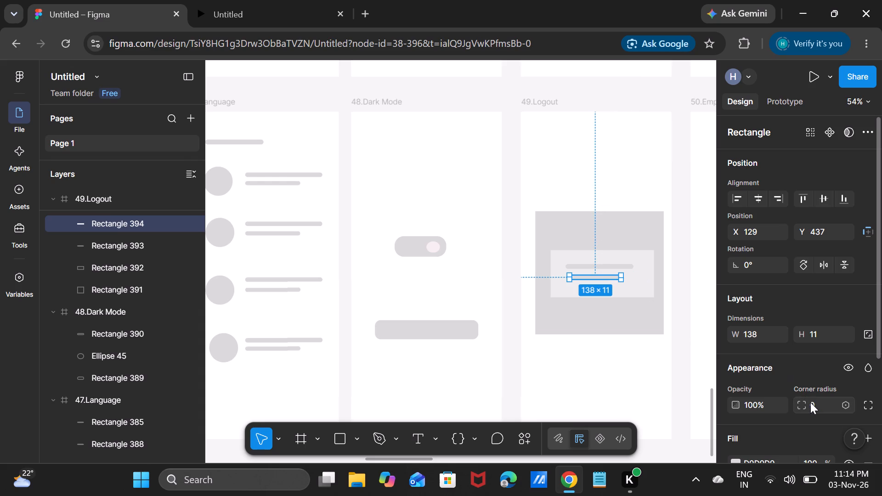
double_click(810, 402)
text(10)
key(Return)
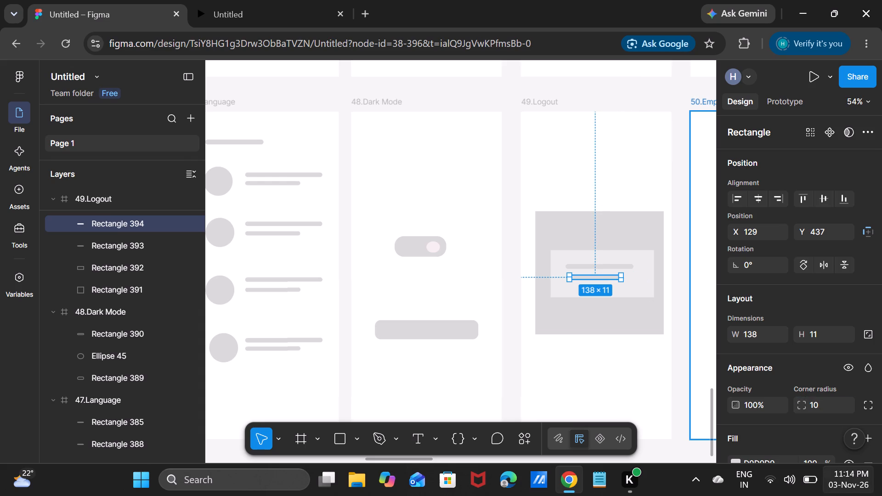
click(593, 339)
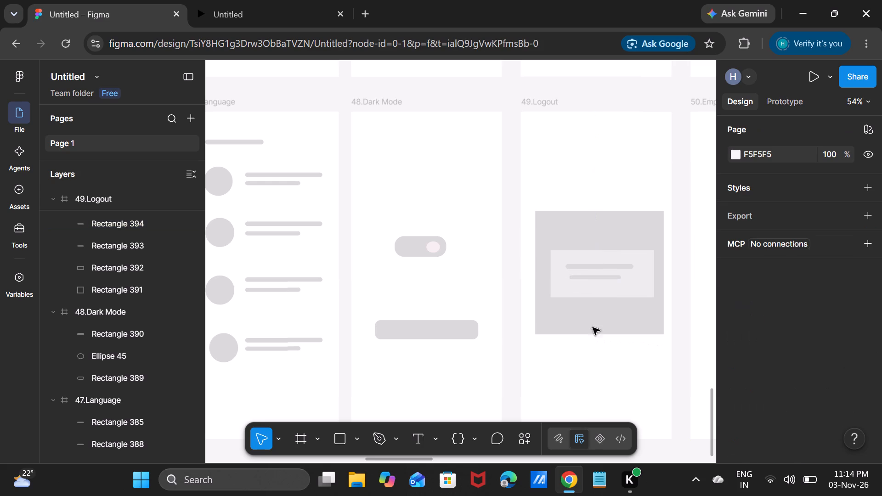
Extend the inner light-grey 49.Logout rectangle downward to a height of about 168.
click(571, 297)
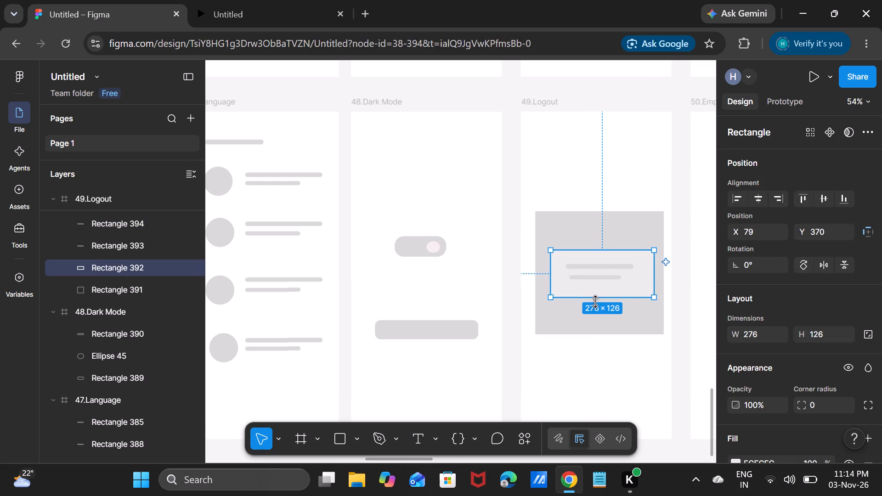
drag(597, 301, 597, 313)
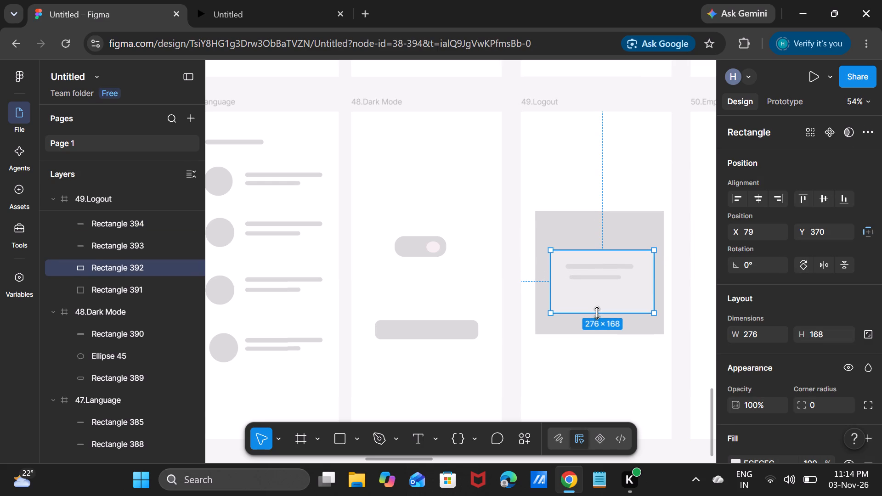
click(600, 389)
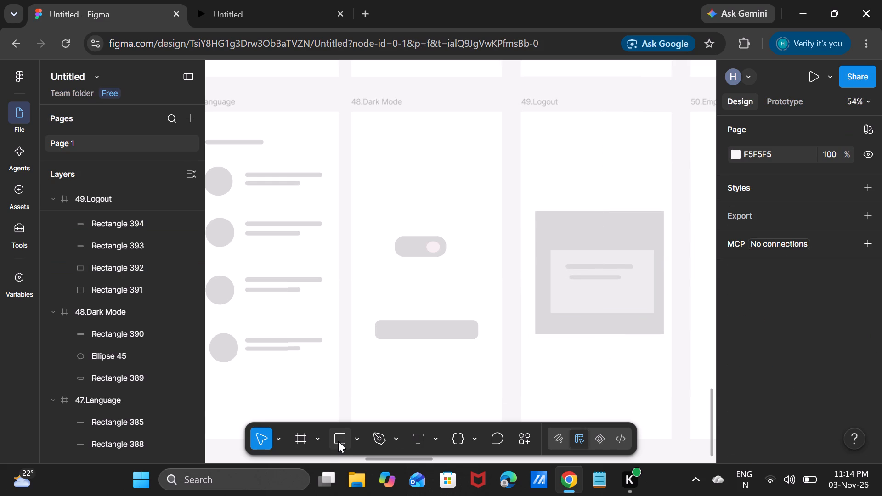
Draw a button-like rectangle about 212 wide below the two bars in 49.Logout, stretching its top edge slightly upward.
click(338, 441)
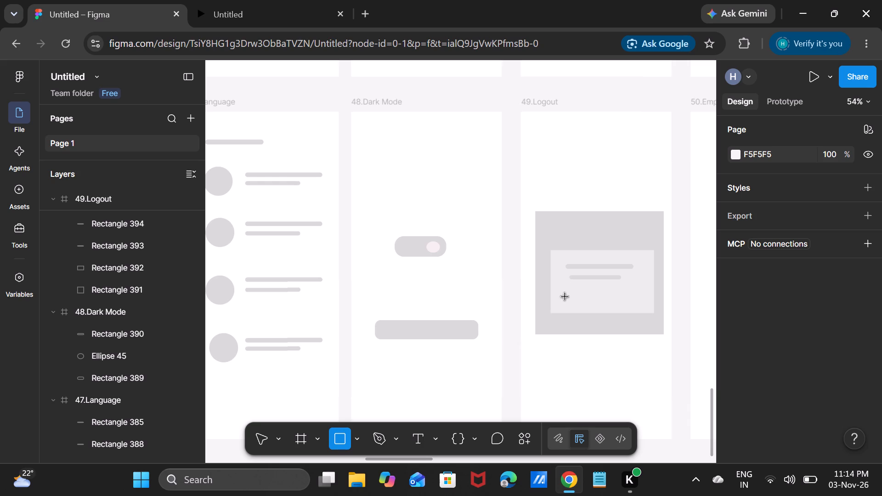
drag(565, 294, 638, 302)
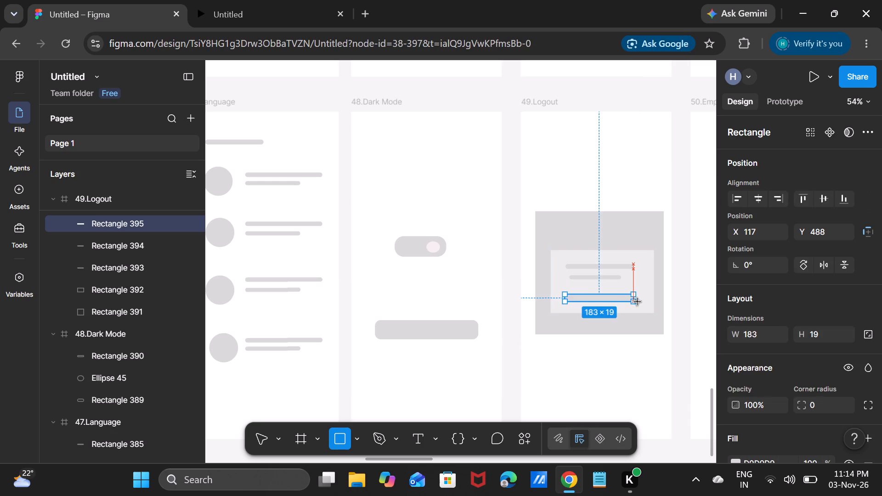
drag(638, 302, 645, 308)
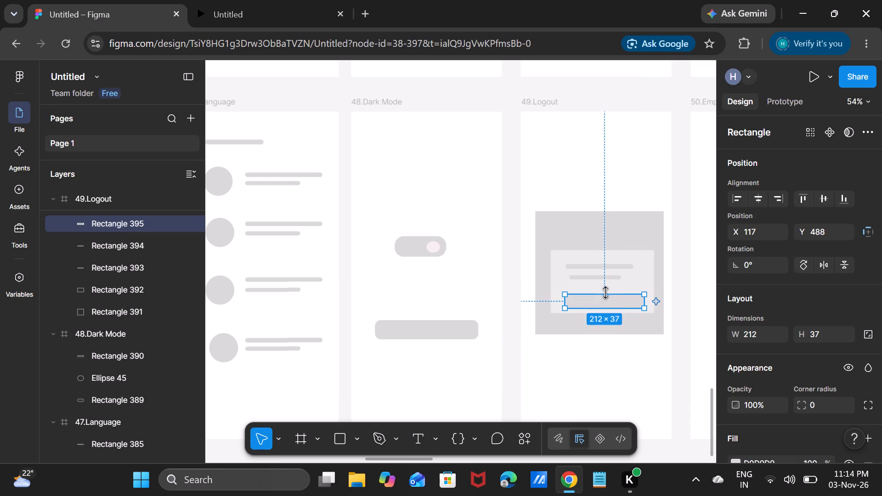
drag(605, 292, 603, 290)
drag(603, 290, 599, 292)
click(611, 384)
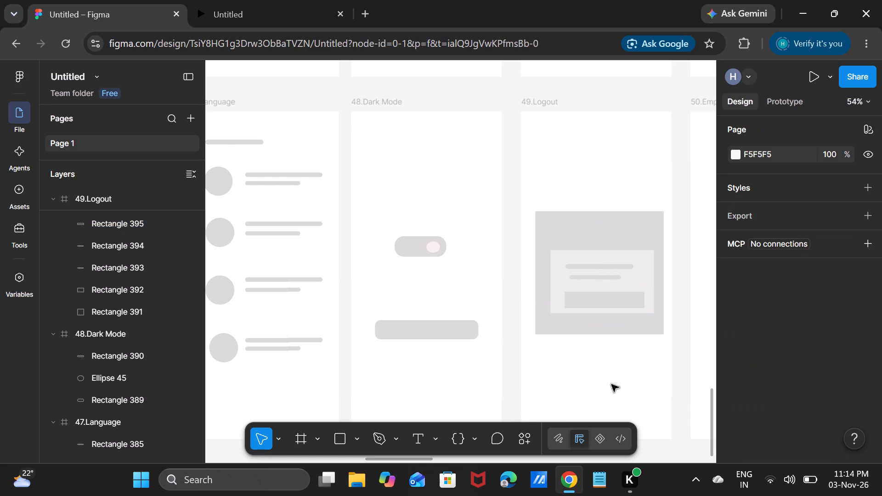
Draw a rectangle about 254 × 173 in the 50.Empty State frame at about X 77, Y 150, with a corner radius of 10.
scroll(611, 384, left, 4)
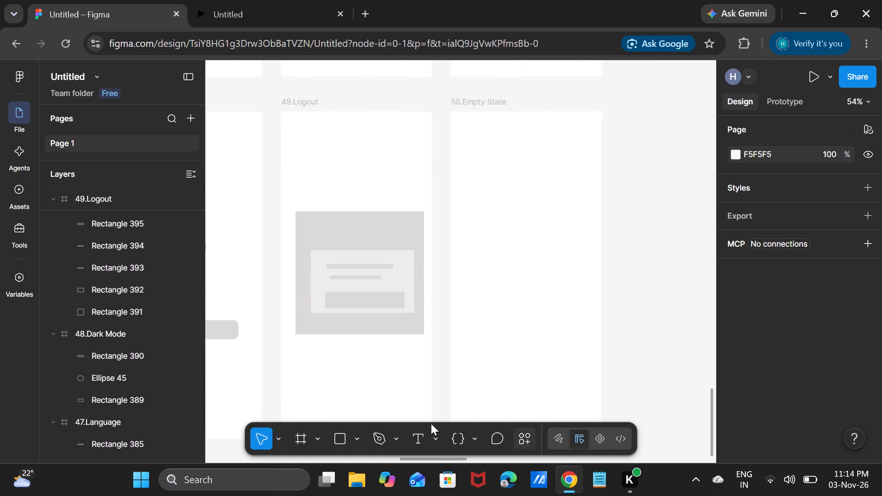
click(341, 439)
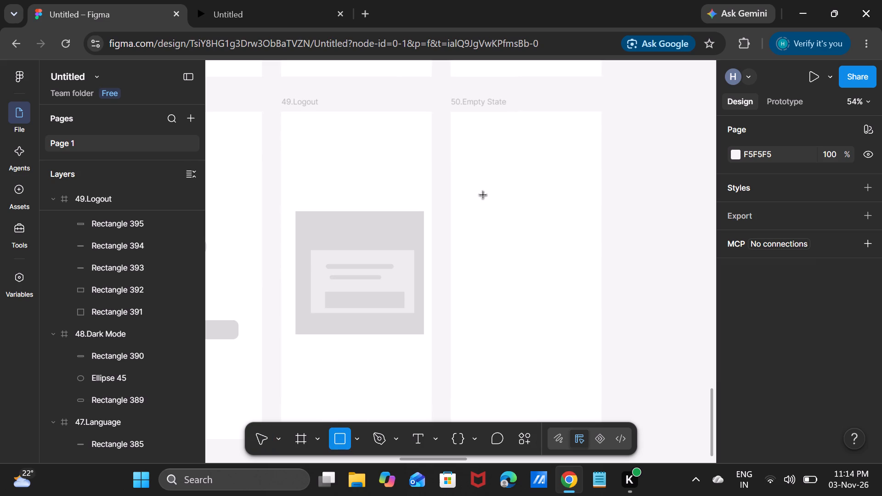
drag(480, 167, 493, 179)
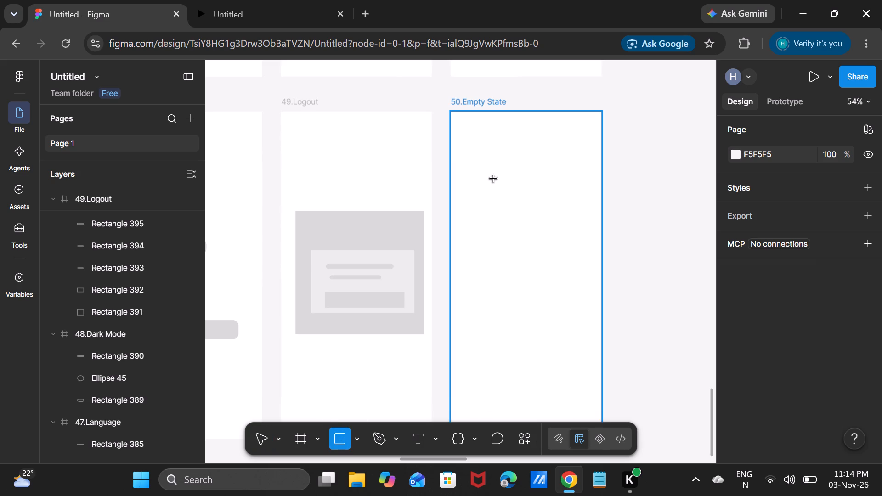
drag(493, 179, 576, 232)
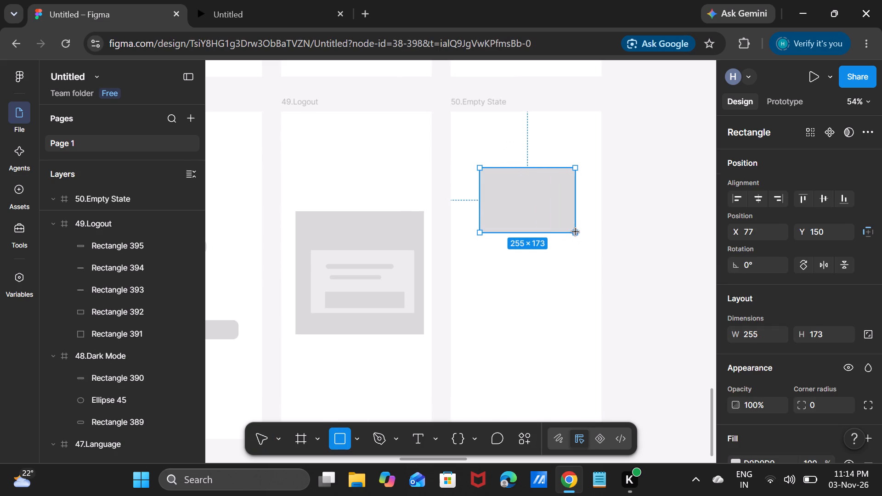
drag(576, 232, 575, 232)
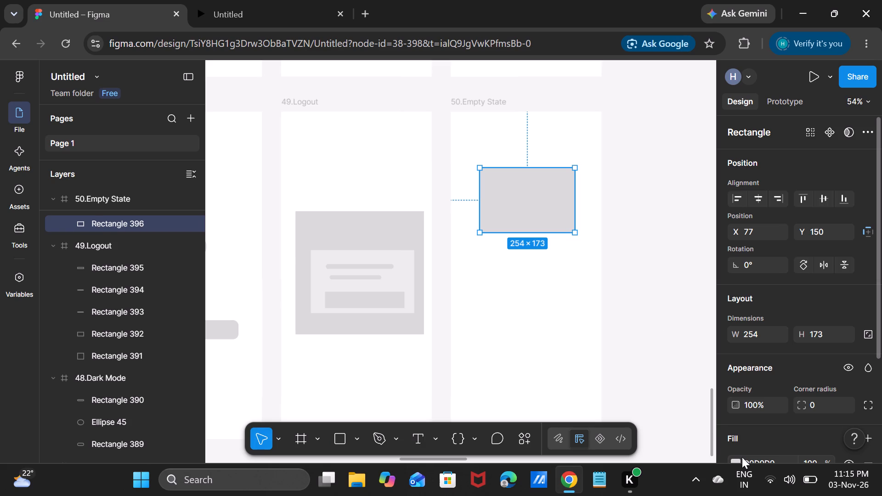
scroll(743, 455, down, 1)
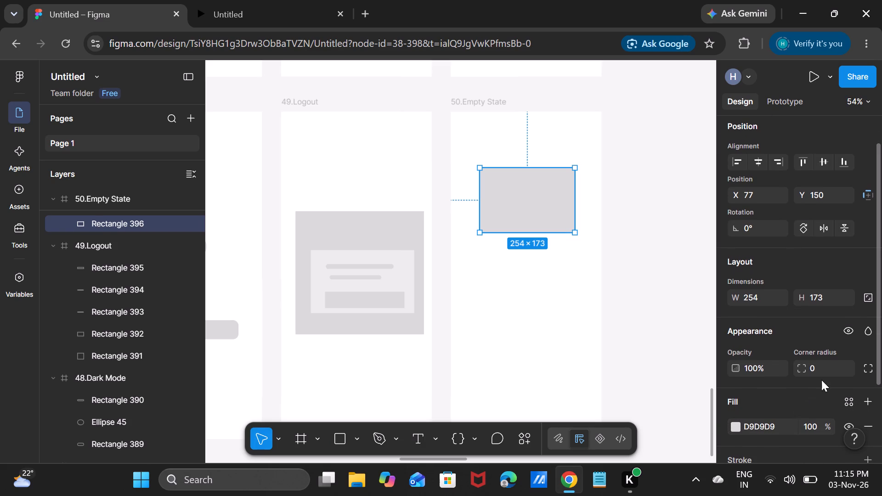
double_click(824, 371)
key(BackSpace)
text(10)
key(Return)
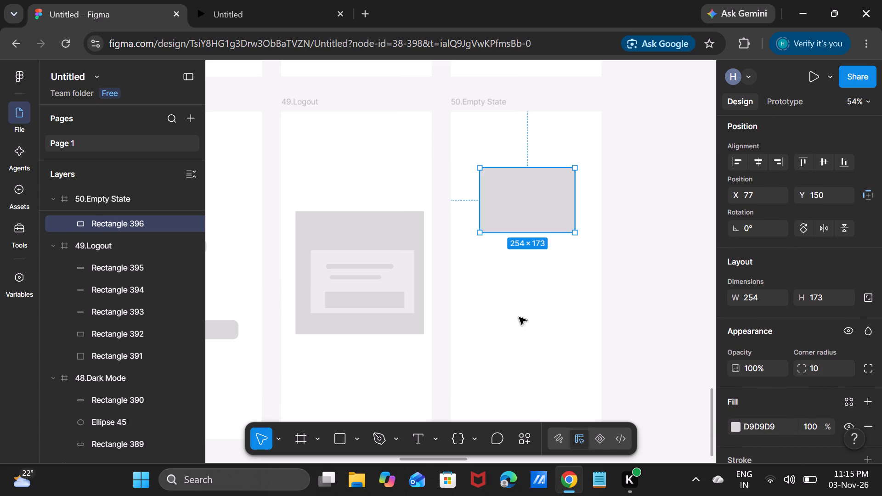
click(519, 317)
Add a bar about 214 × 18 below the 50.Empty State rectangle, at about X 104, Y 376, with a corner radius of 10.
click(336, 443)
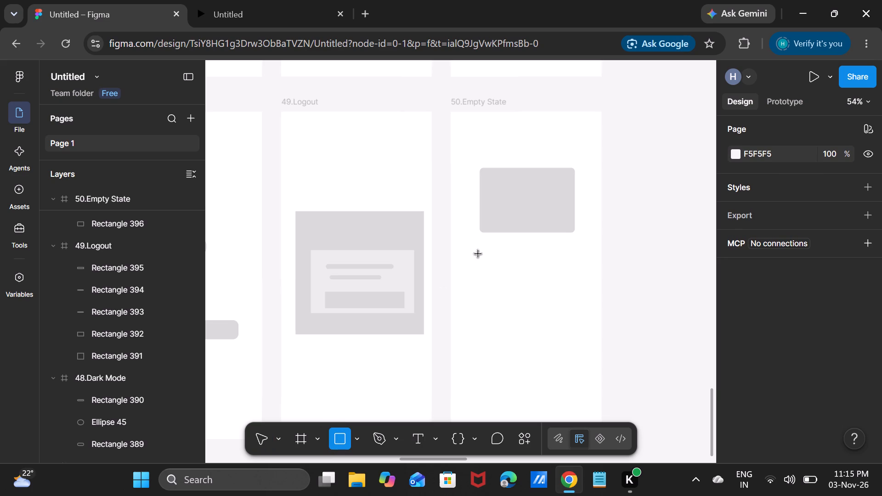
drag(490, 252, 565, 261)
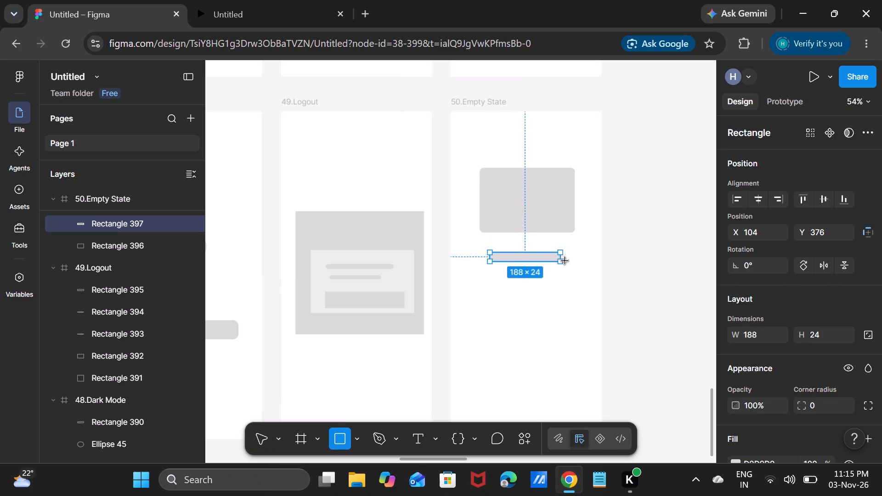
drag(565, 261, 570, 259)
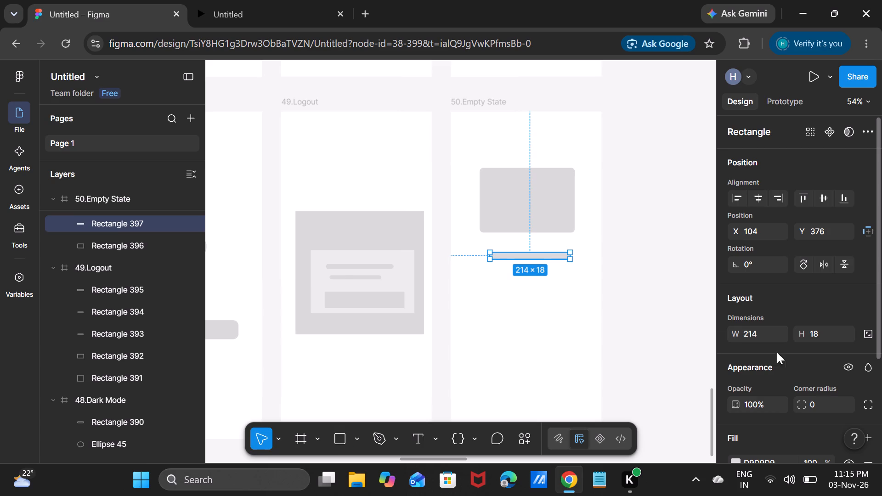
double_click(823, 406)
key(BackSpace)
text(10)
key(Return)
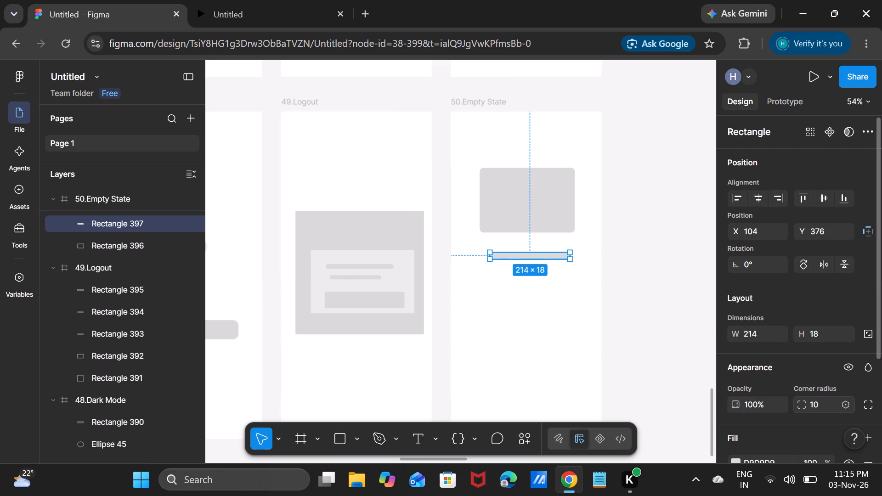
Add a second bar about 289 × 18 below the first in 50.Empty State, at about X 67, Y 437, with a corner radius of 10.
click(339, 433)
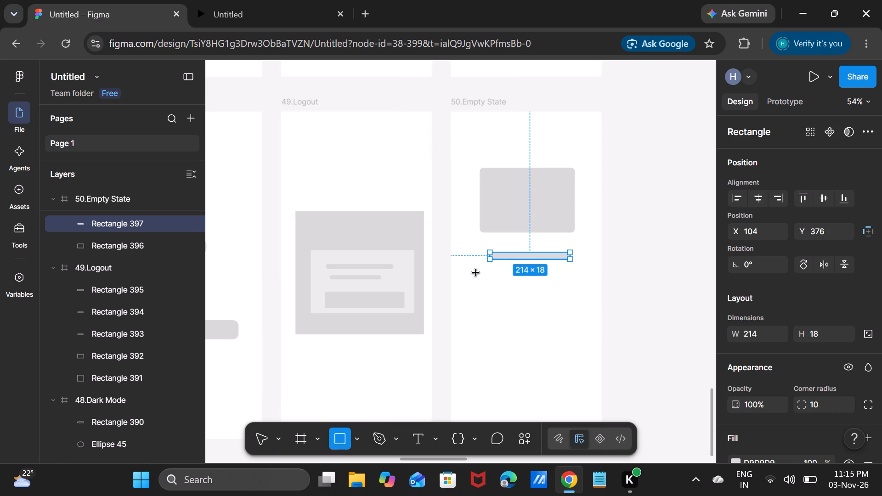
drag(476, 274, 580, 285)
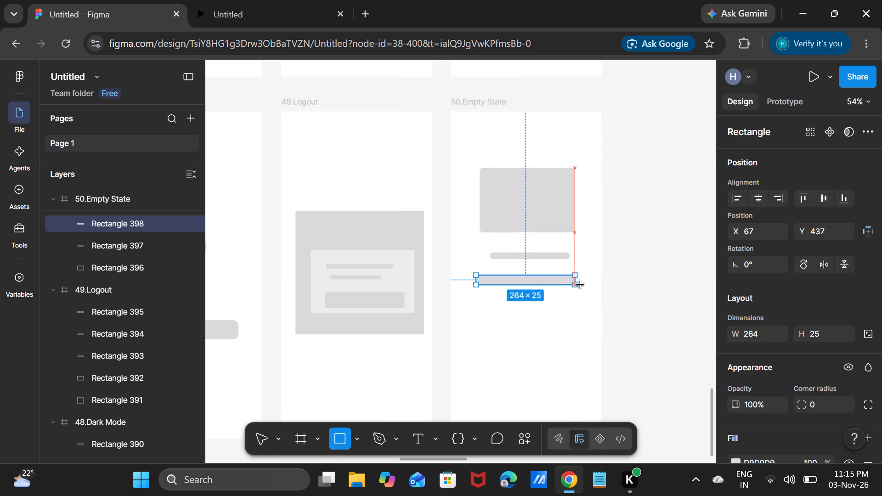
drag(580, 285, 584, 282)
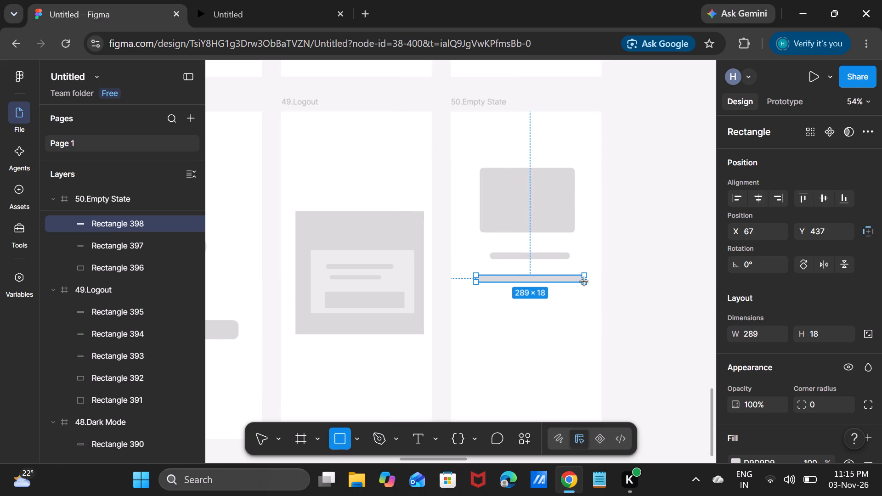
drag(584, 282, 584, 282)
double_click(819, 402)
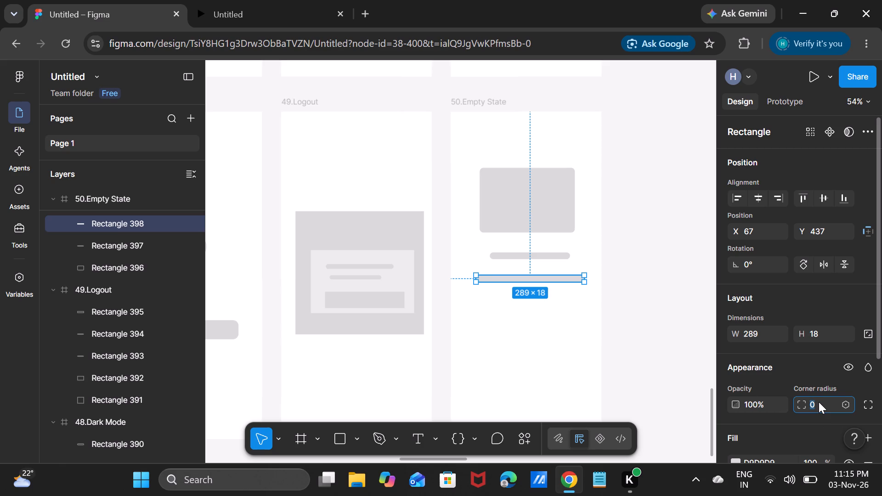
text(10)
key(Return)
click(482, 357)
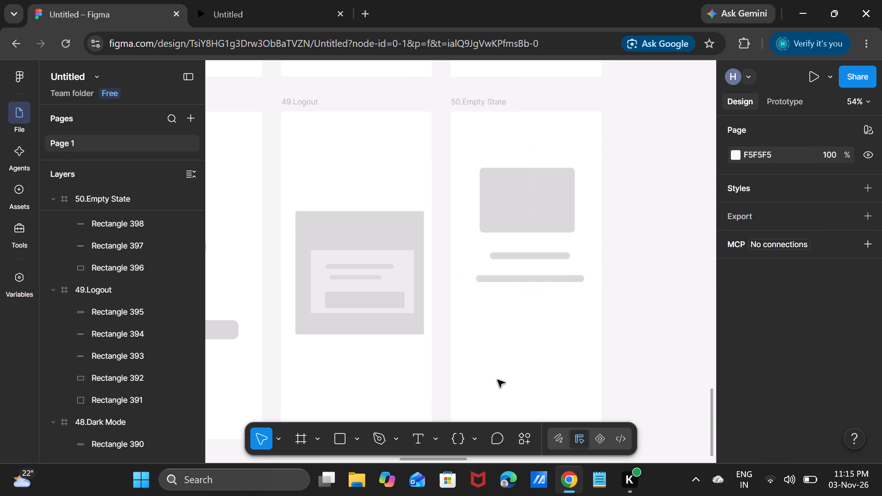
Add a third, shorter bar about 181 × 14 in 50.Empty State, positioned at about X 113, Y 498, with a corner radius of 10.
click(338, 440)
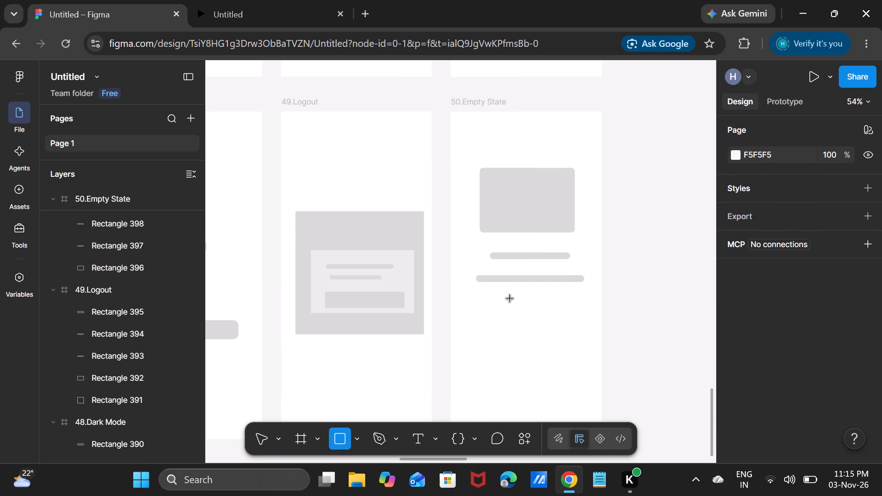
drag(507, 297, 536, 301)
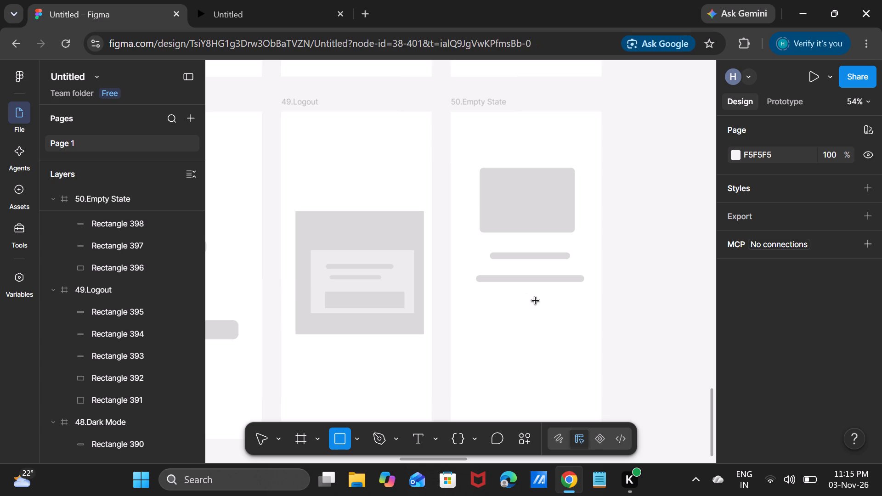
drag(536, 301, 574, 303)
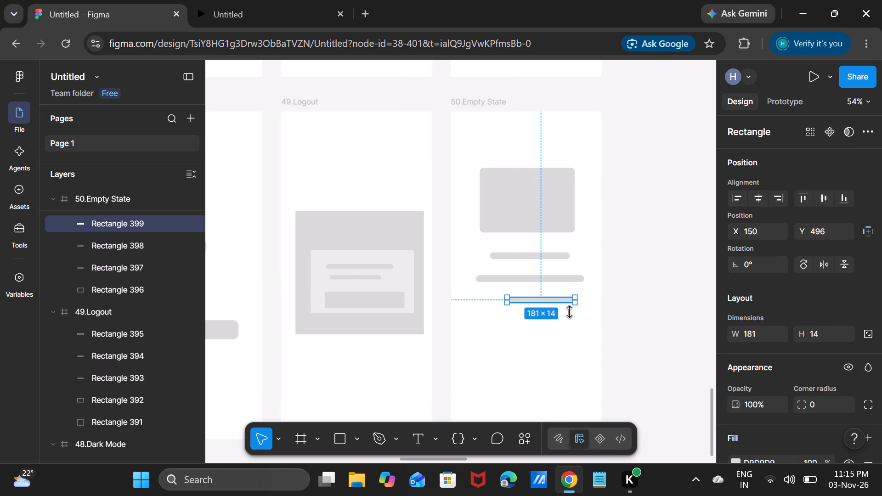
drag(560, 332, 555, 299)
drag(554, 299, 542, 299)
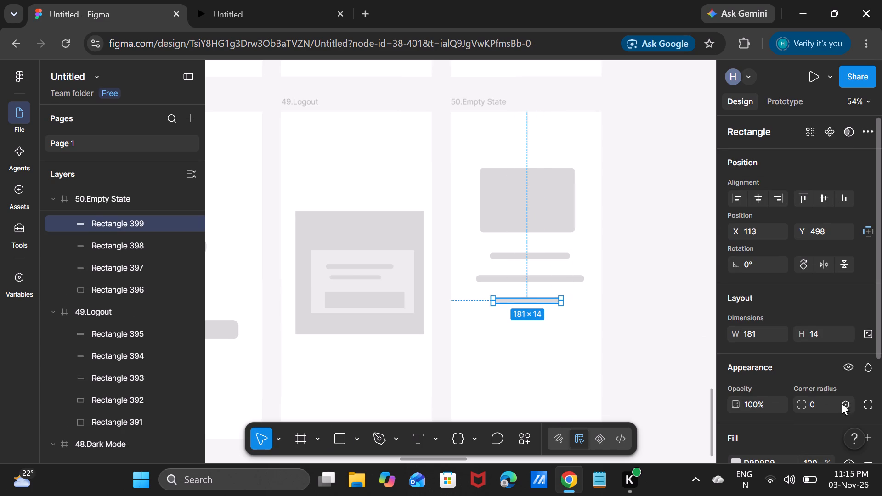
double_click(821, 395)
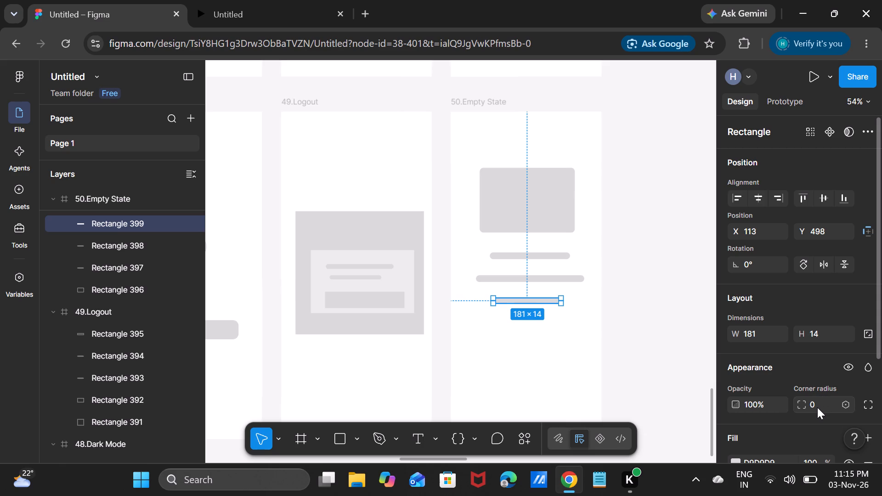
double_click(817, 407)
key(BackSpace)
text(10)
key(Return)
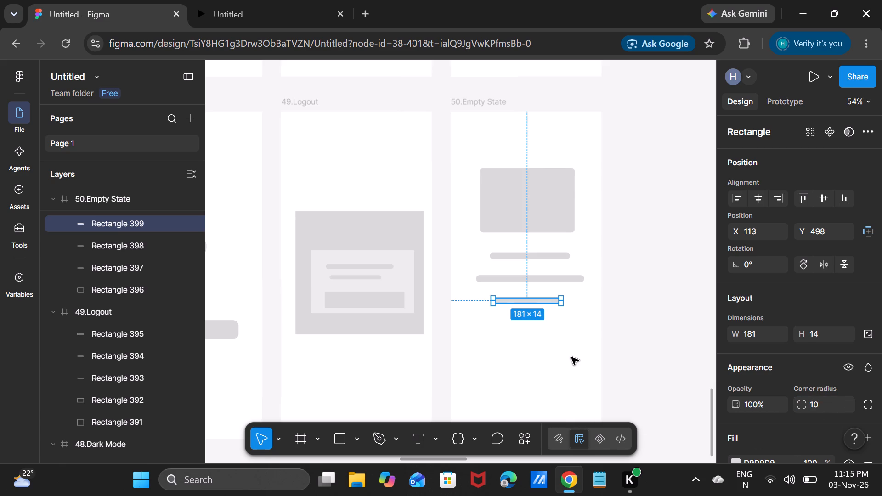
Draw a button-like rectangle about 300 wide below the three bars in 50.Empty State, at about X 69, Y 589.
click(345, 438)
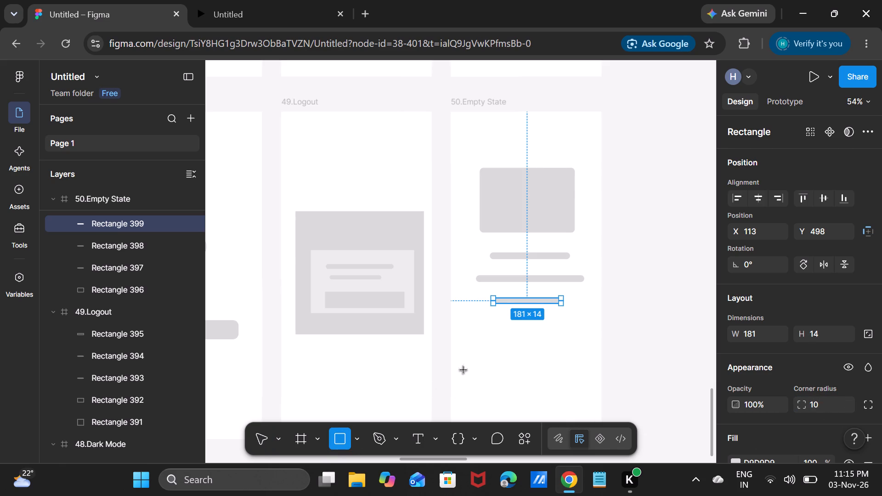
drag(477, 332, 590, 356)
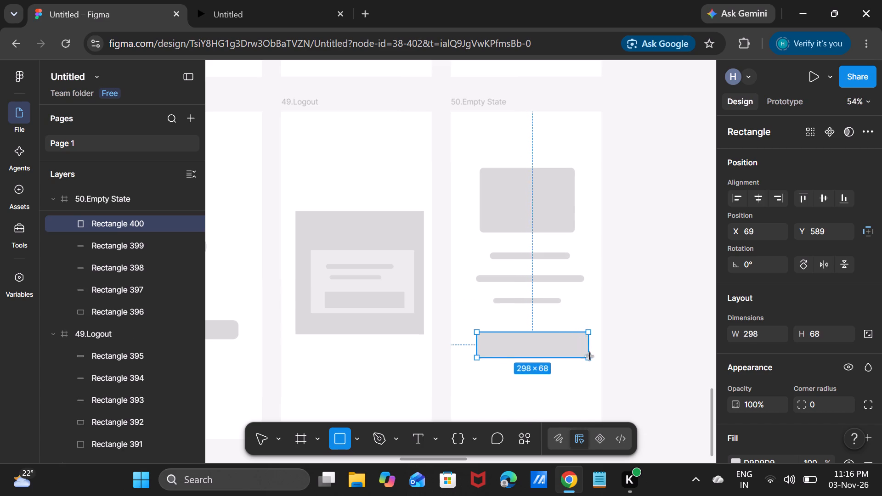
drag(590, 356, 592, 351)
click(660, 363)
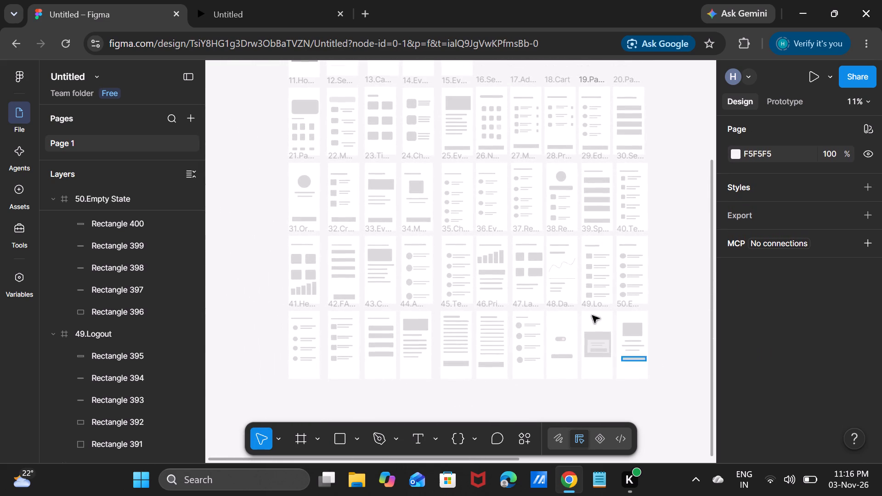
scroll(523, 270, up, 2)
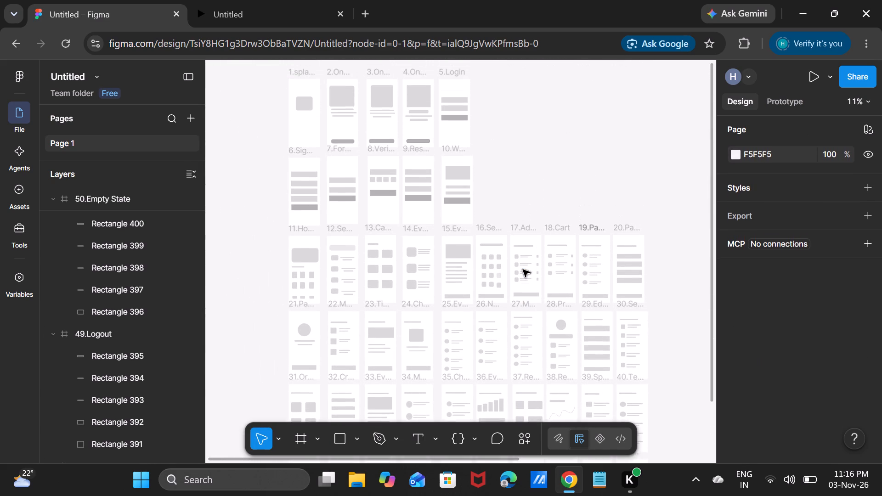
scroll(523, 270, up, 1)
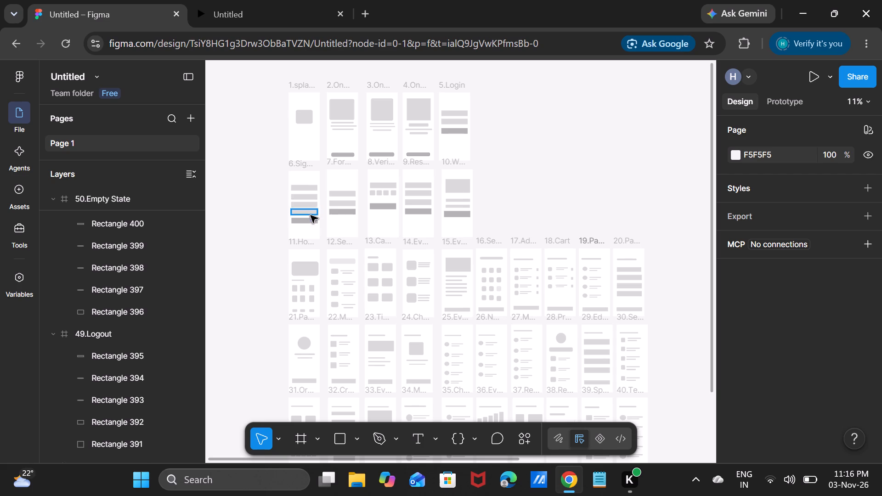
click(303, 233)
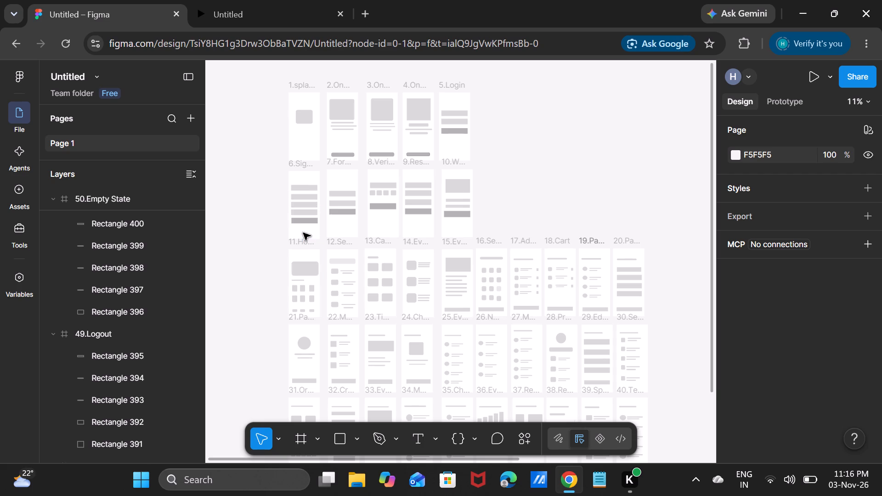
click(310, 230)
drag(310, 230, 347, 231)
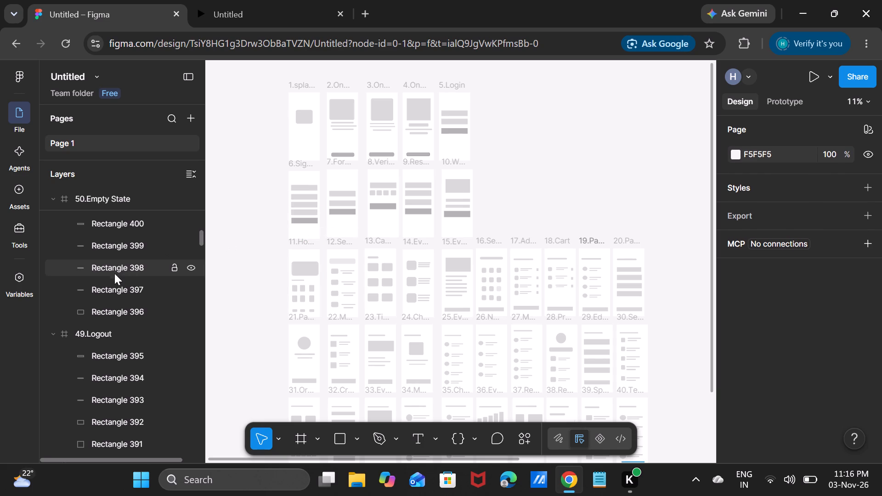
Delete the duplicate 19.Payment Method frame, the lower of the two listed in the layers.
scroll(76, 339, down, 5)
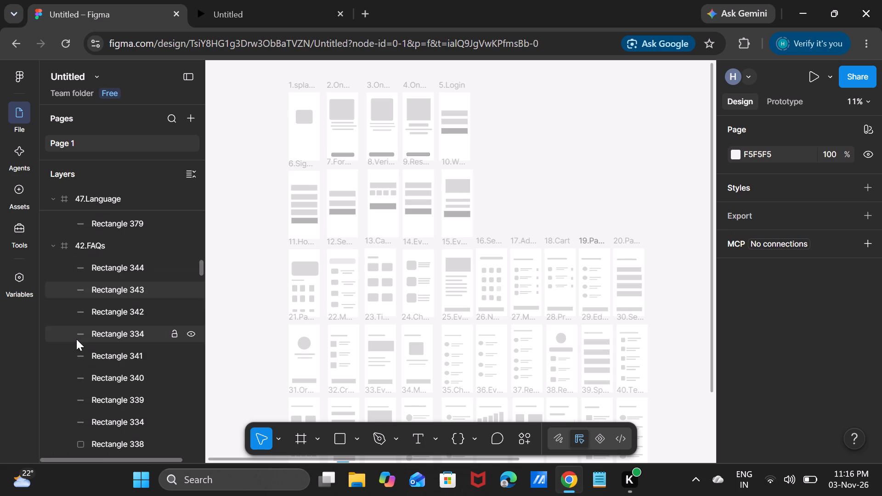
scroll(76, 339, down, 8)
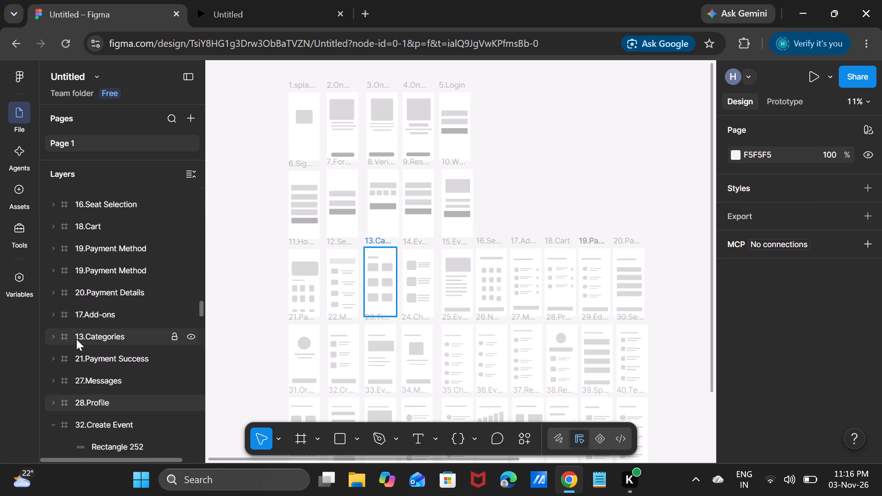
scroll(76, 339, up, 1)
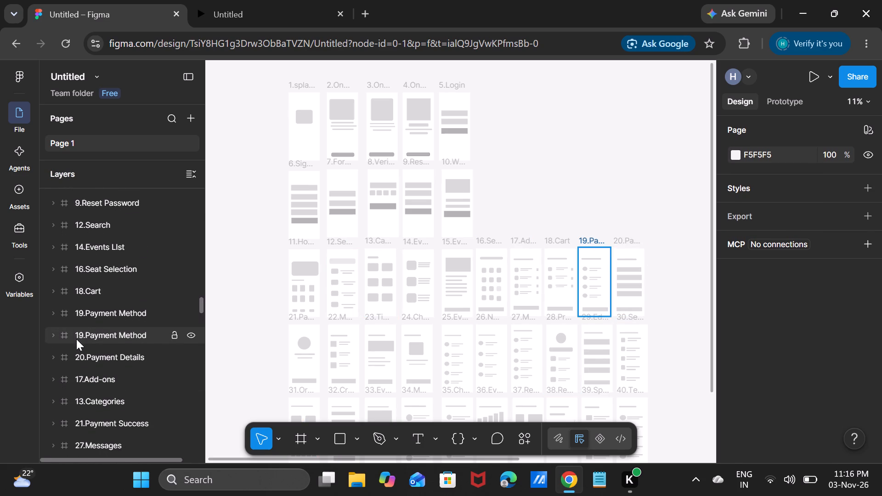
scroll(76, 339, up, 1)
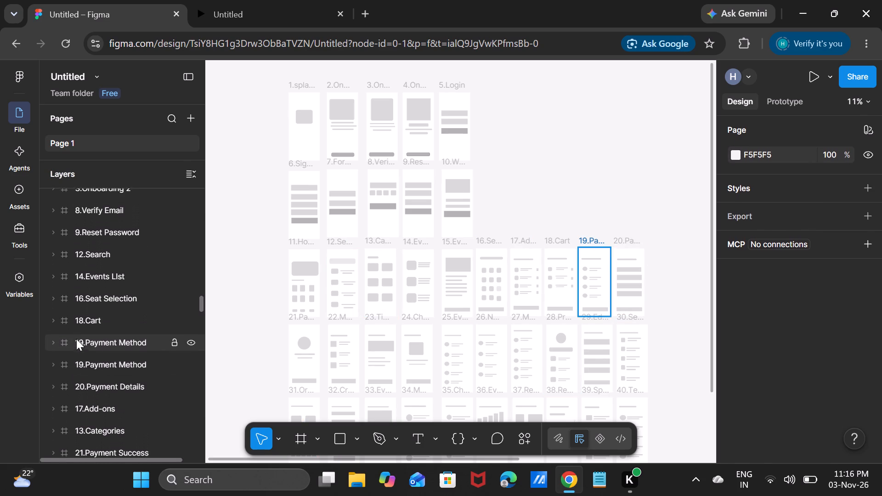
scroll(76, 339, up, 1)
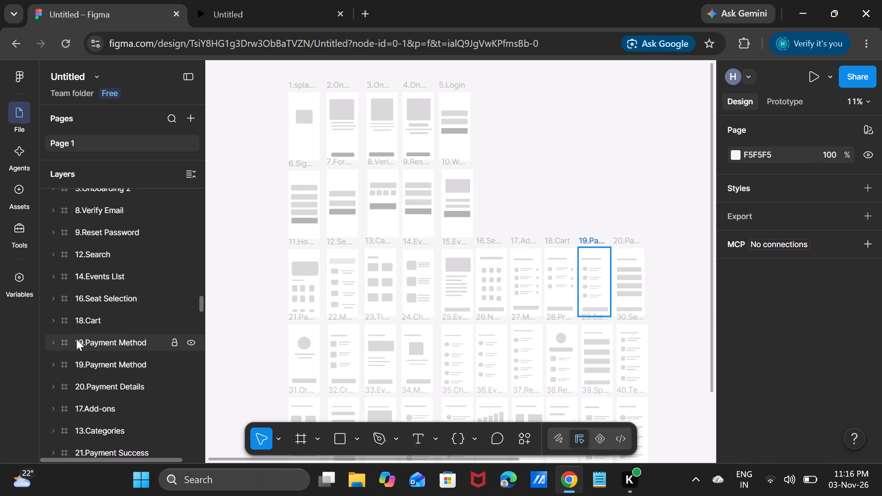
click(76, 339)
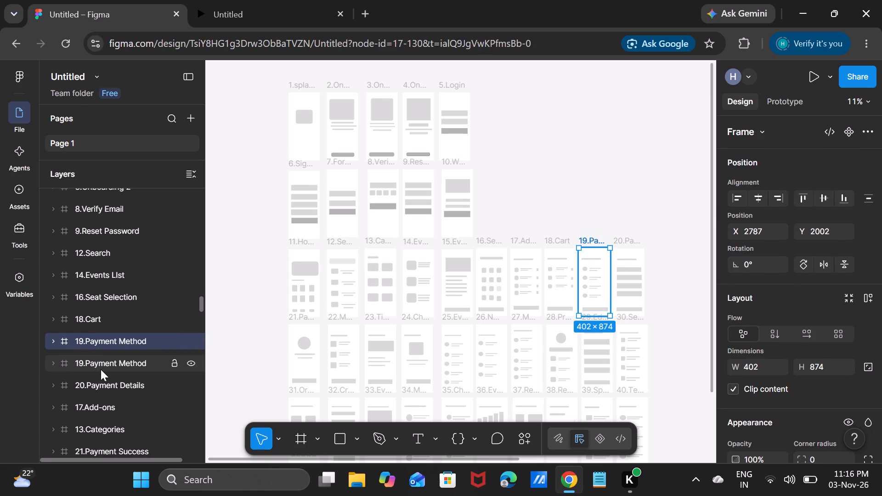
click(101, 370)
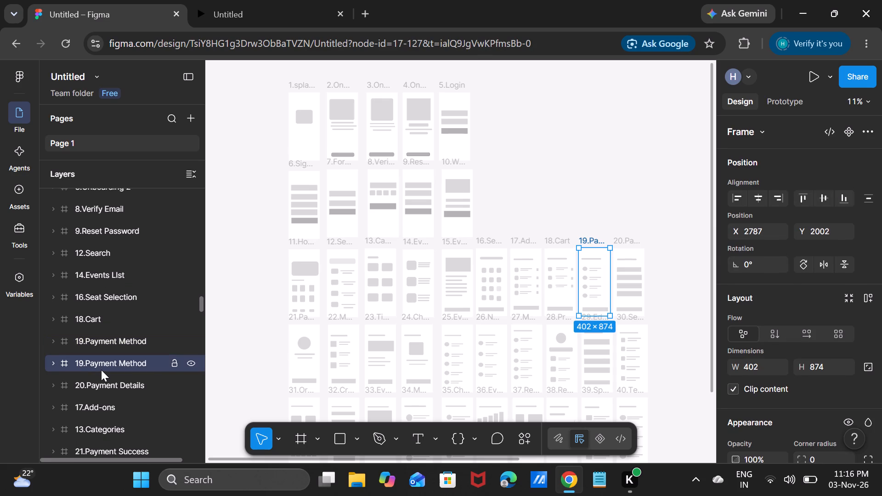
key(Delete)
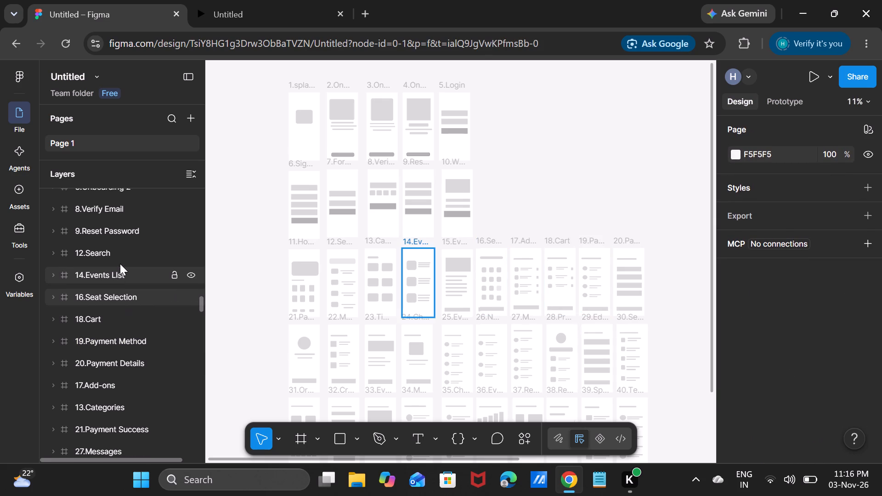
Select the 6.Sign Up frame among the layers.
scroll(117, 262, up, 1)
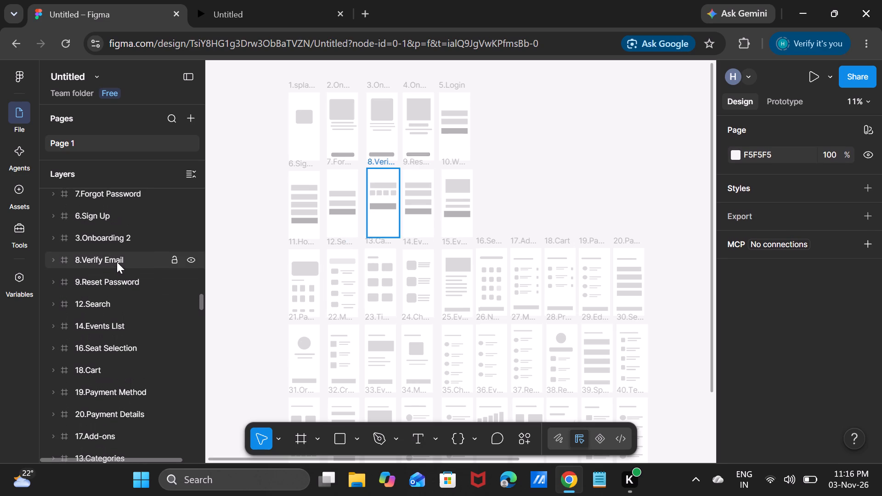
click(102, 212)
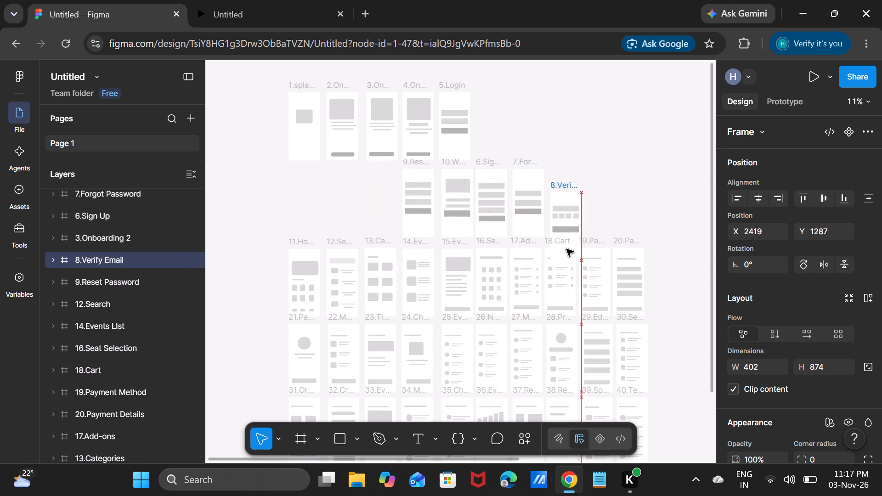
Move the 8.Verify Email frame up into the second row beside 7.Forgot Password, at about X 2345, Y 1020.
drag(566, 249, 560, 230)
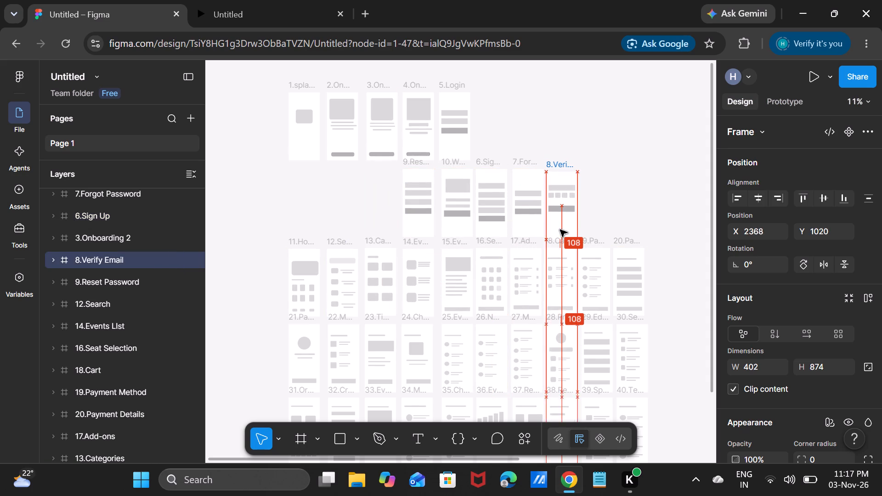
drag(560, 230, 559, 230)
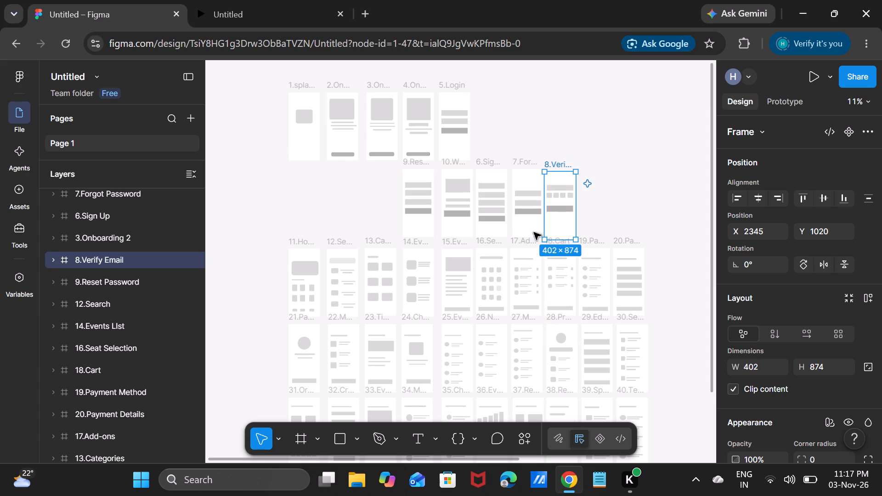
Shift the 7.Forgot Password frame closer to 6.Sign Up, to about X 1903, keeping it at Y 986.
click(101, 196)
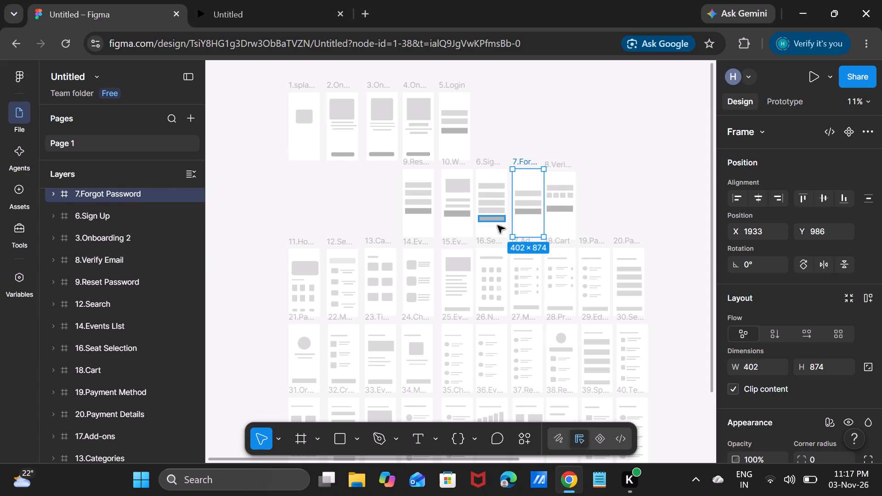
click(523, 228)
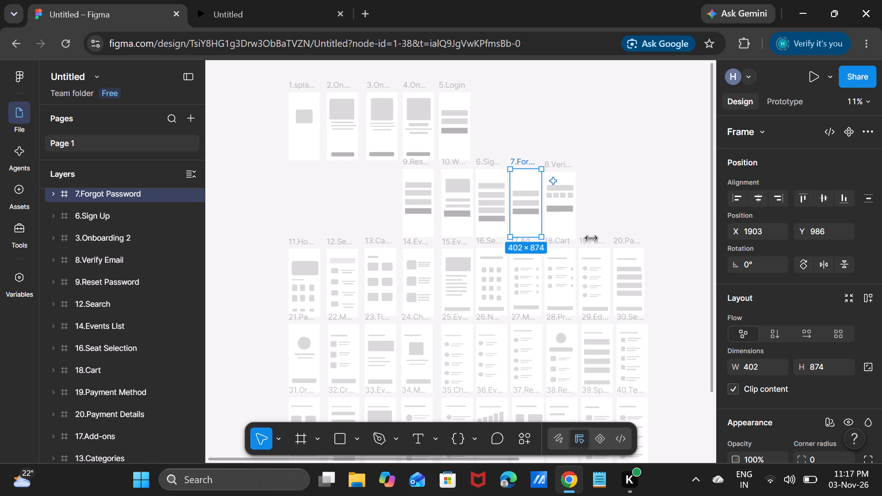
Move the 9.Reset Password frame to the end of the second row, after 8.Verify Email, at about X 2787, Y 985.
click(97, 275)
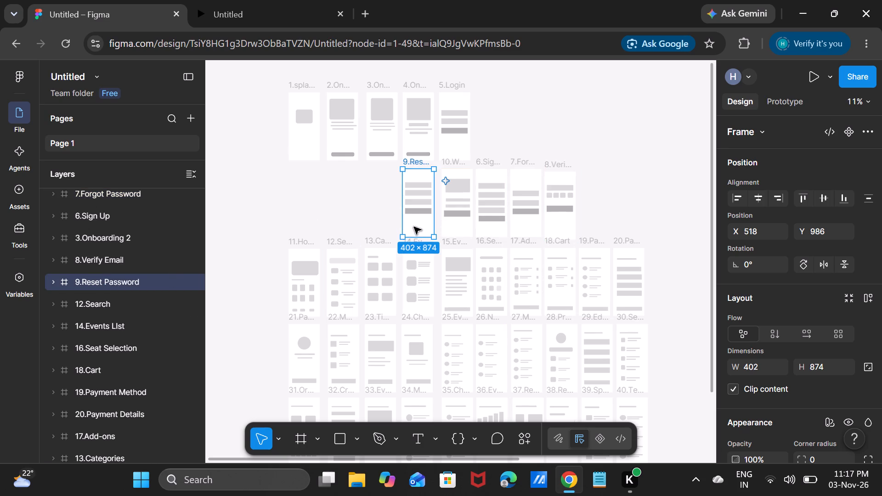
drag(415, 227, 591, 248)
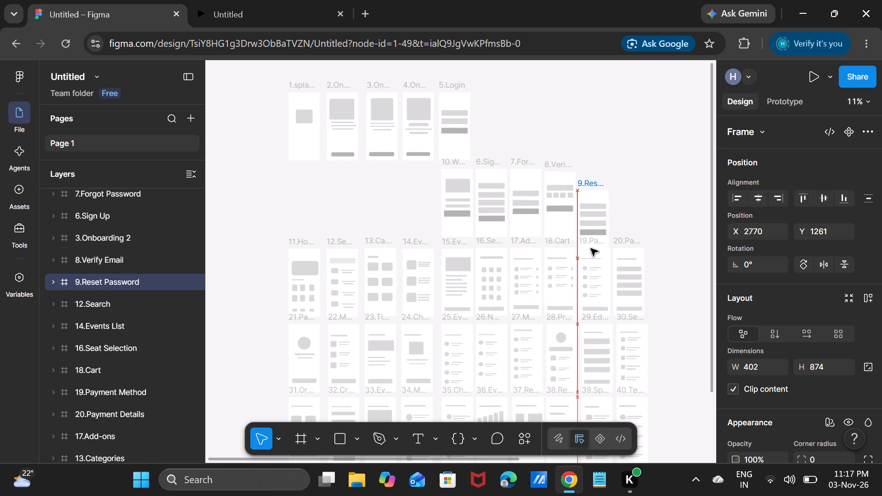
drag(591, 248, 592, 231)
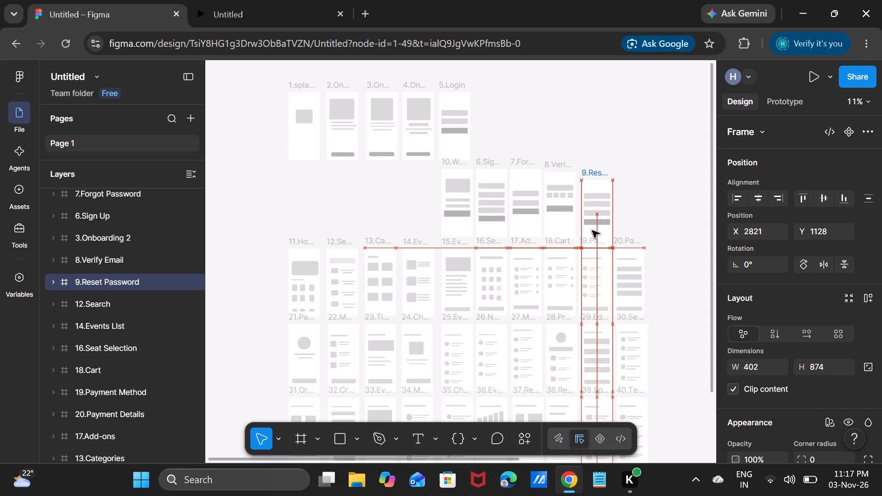
drag(592, 231, 593, 229)
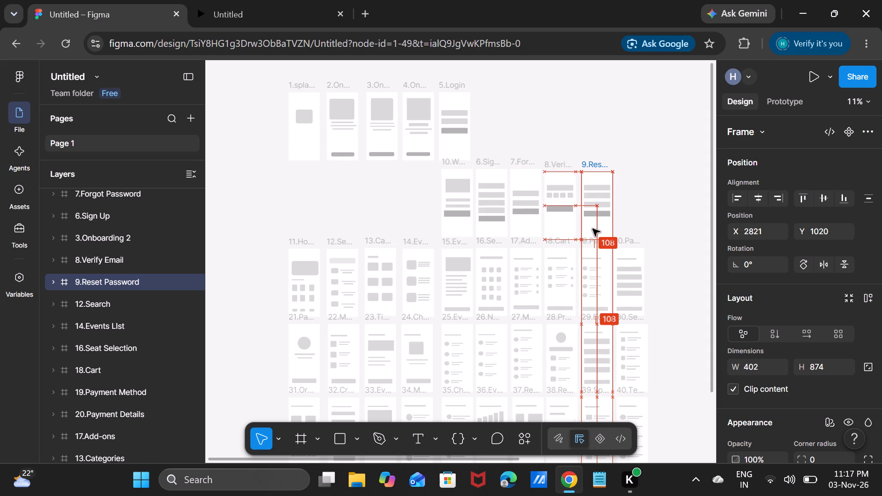
drag(593, 229, 592, 226)
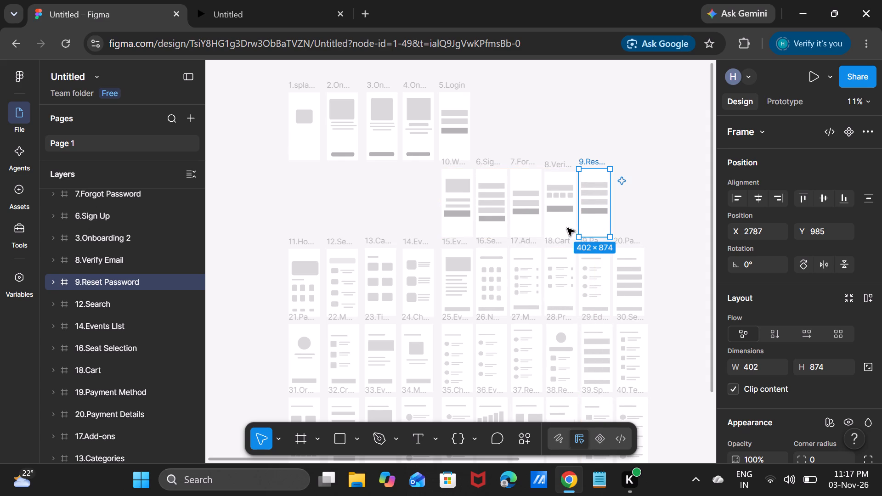
Raise the 8.Verify Email frame to Y 985 so it lines up with 9.Reset Password, keeping X 2345.
click(565, 228)
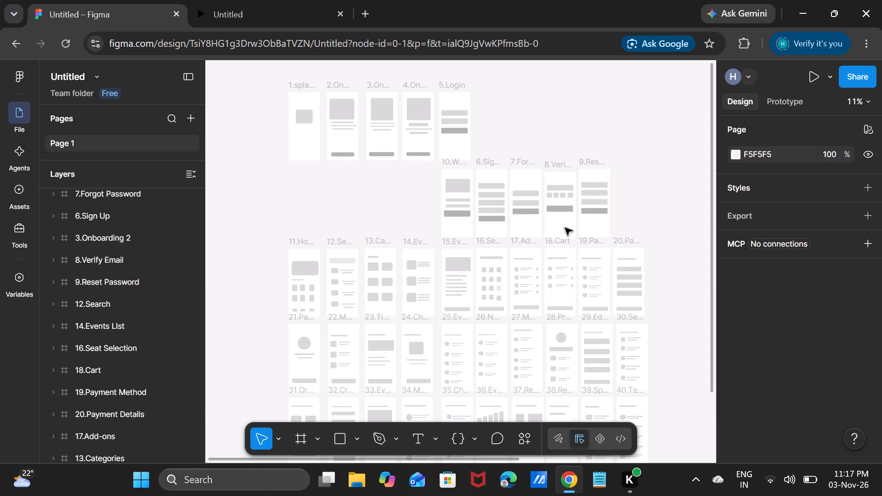
click(122, 256)
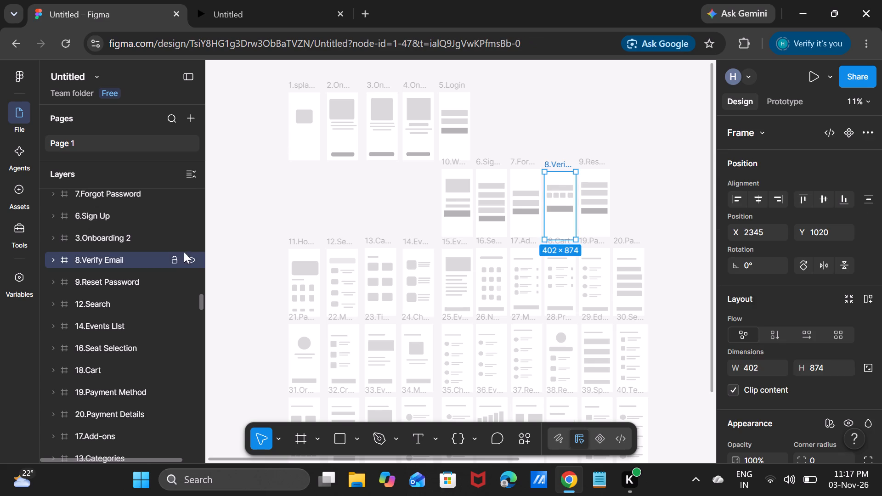
click(560, 229)
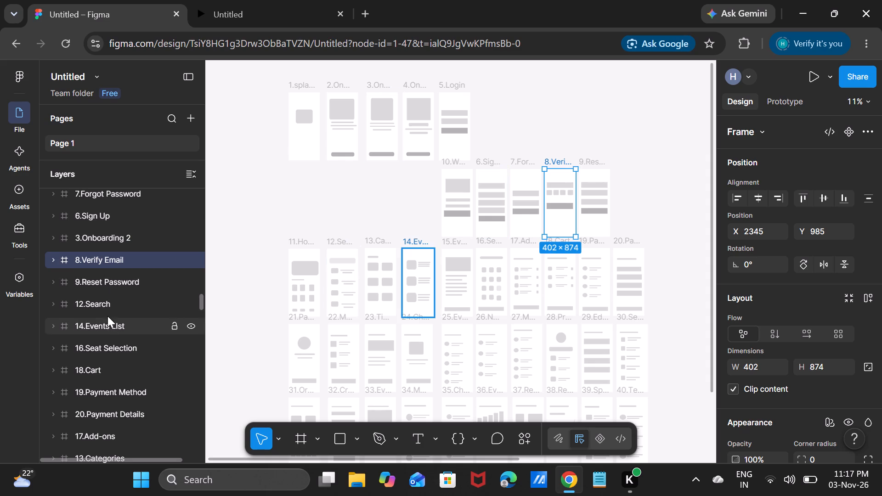
Move the 4.Onboarding 3 frame down into the second row, just before 10.Welcome Screen, at about X 504, Y 985.
scroll(112, 231, up, 1)
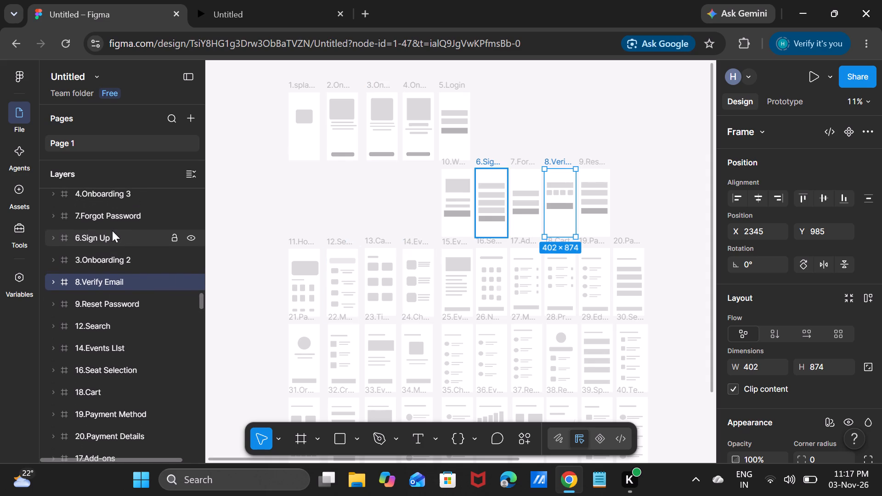
scroll(112, 231, up, 1)
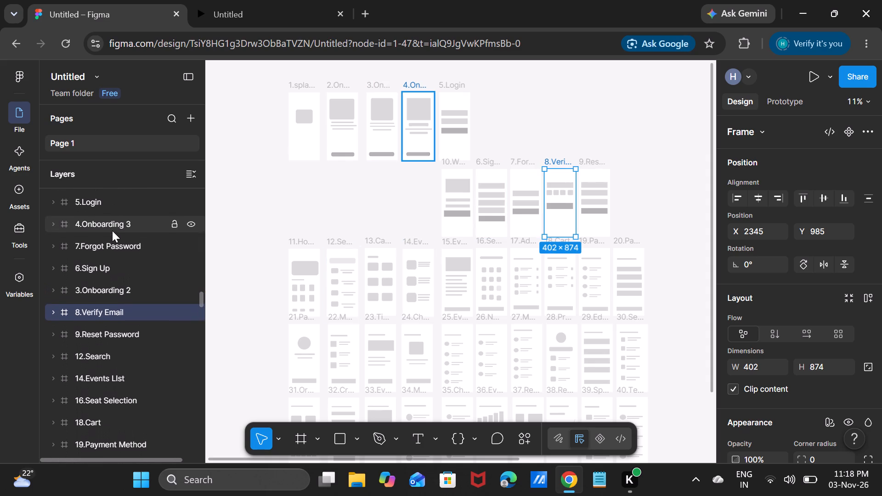
scroll(112, 231, up, 1)
click(112, 231)
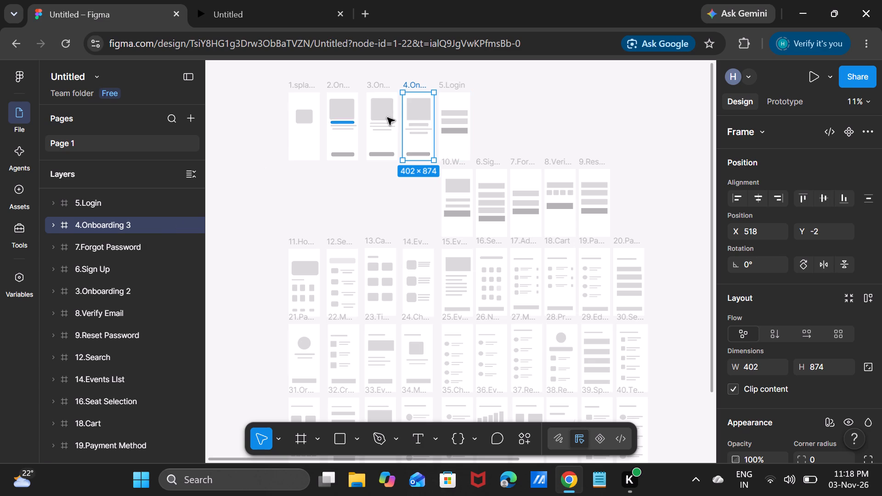
drag(418, 147, 391, 184)
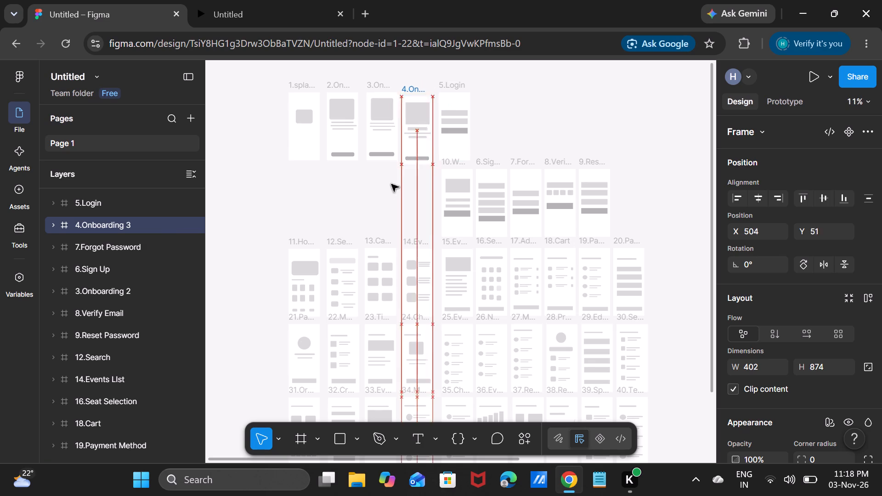
drag(391, 184, 410, 221)
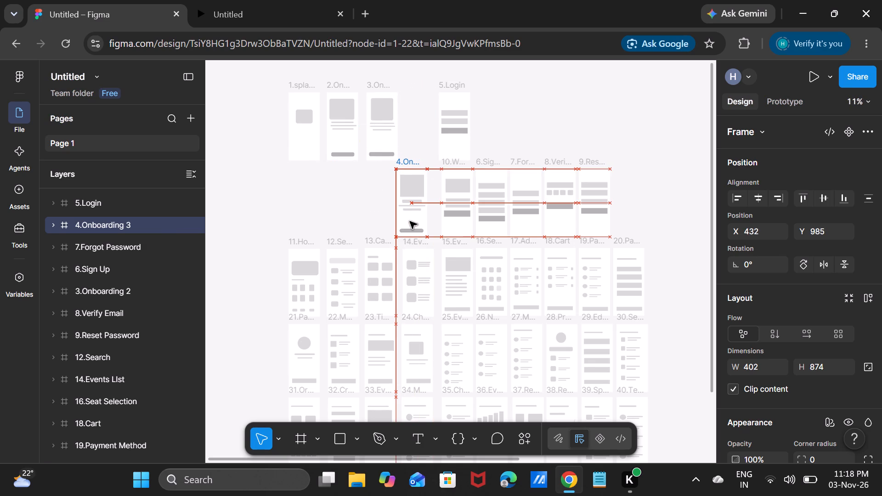
drag(410, 221, 416, 221)
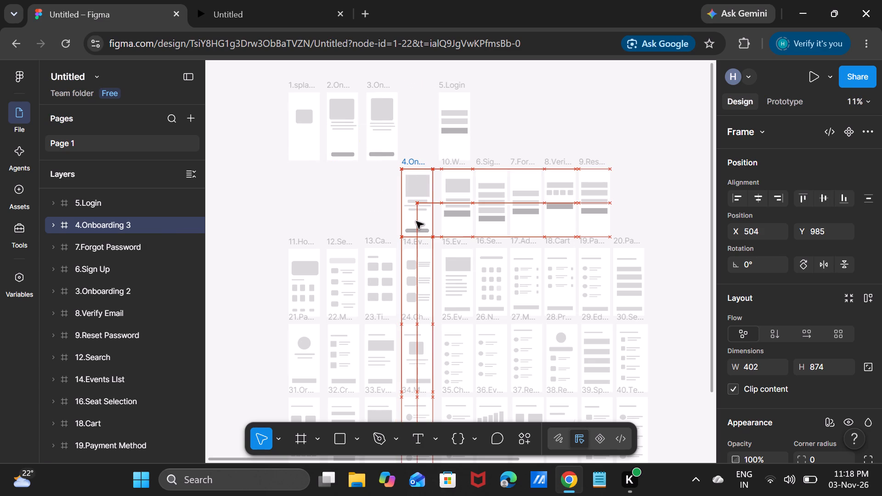
drag(416, 221, 416, 221)
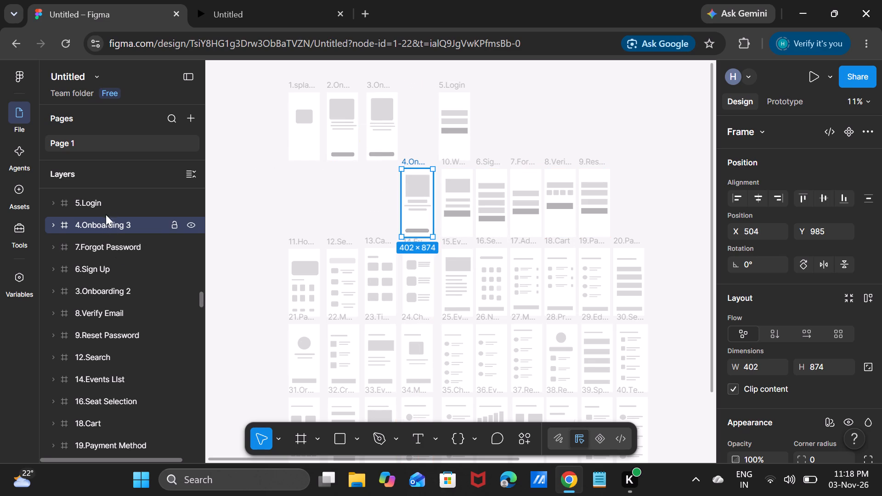
Move the 3.Onboarding 2 frame down into the second row, just before 4.Onboarding 3, at about X 30, Y 986.
click(105, 208)
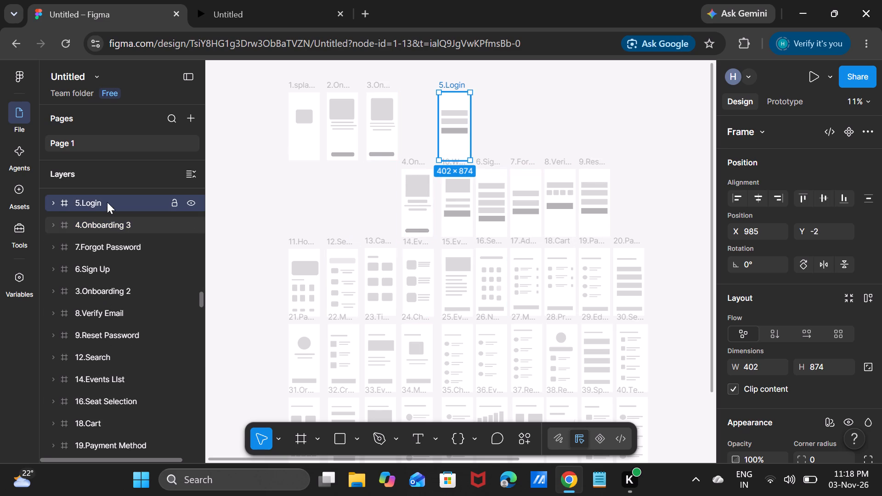
scroll(107, 202, up, 1)
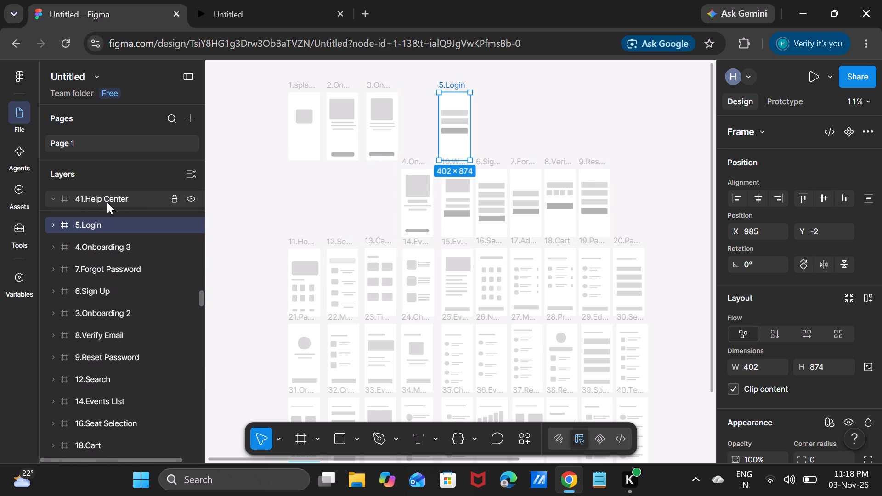
scroll(107, 202, up, 1)
click(104, 309)
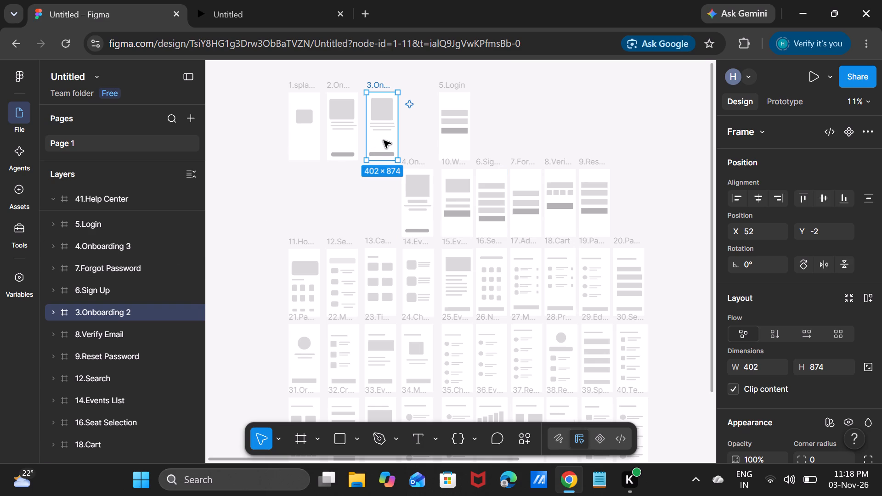
drag(384, 141, 377, 218)
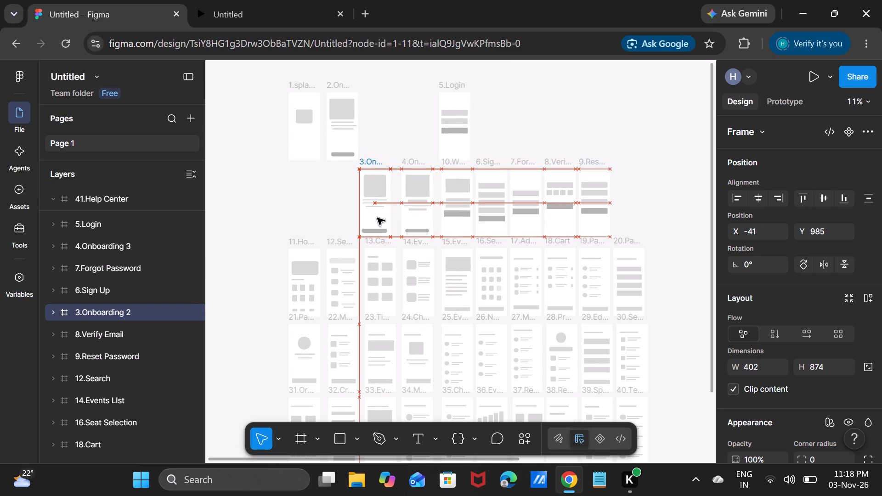
drag(377, 218, 382, 218)
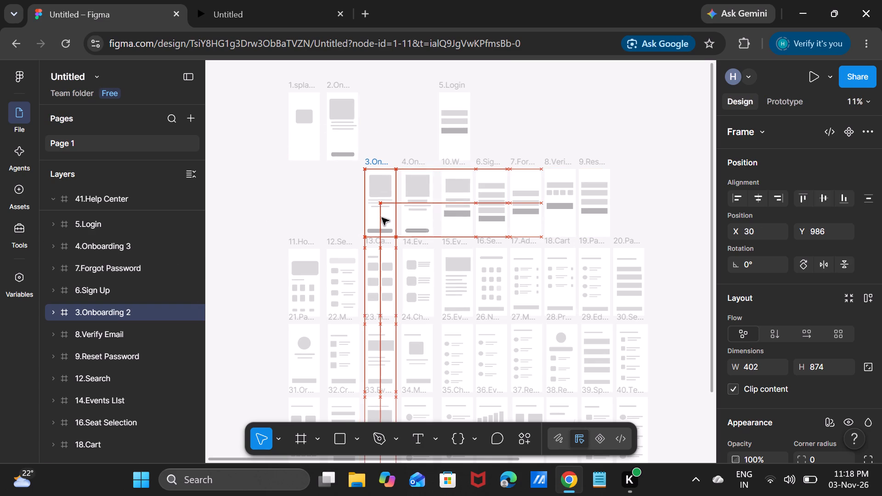
drag(382, 218, 382, 218)
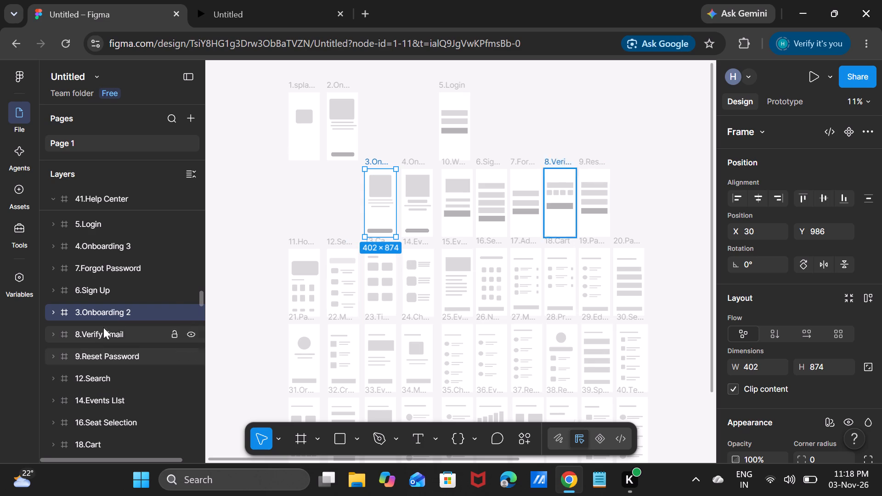
Move the 2.Onboarding 1 frame down beside 3.Onboarding 2 in the second row, at about X -459, Y 985.
scroll(138, 302, up, 7)
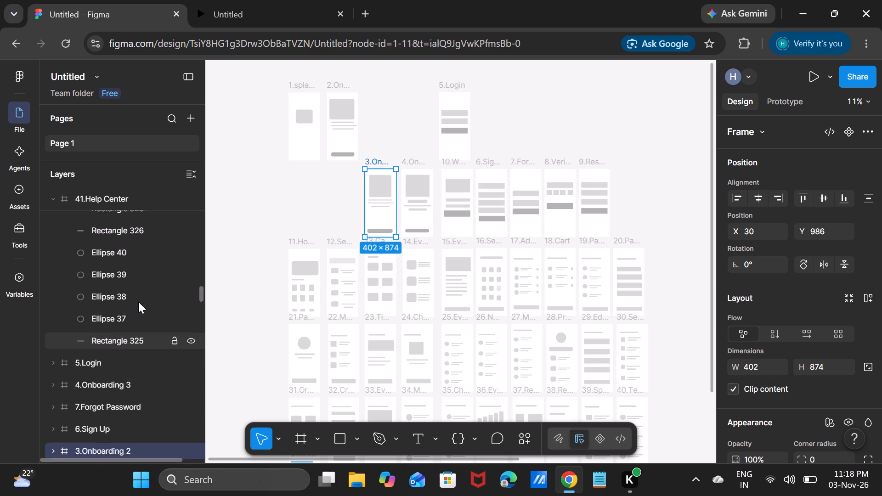
scroll(138, 302, up, 5)
scroll(138, 302, down, 5)
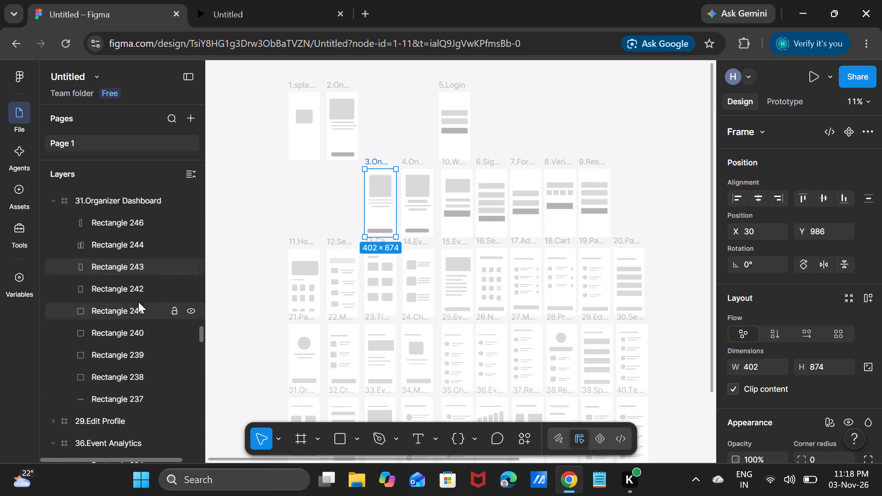
scroll(138, 302, down, 6)
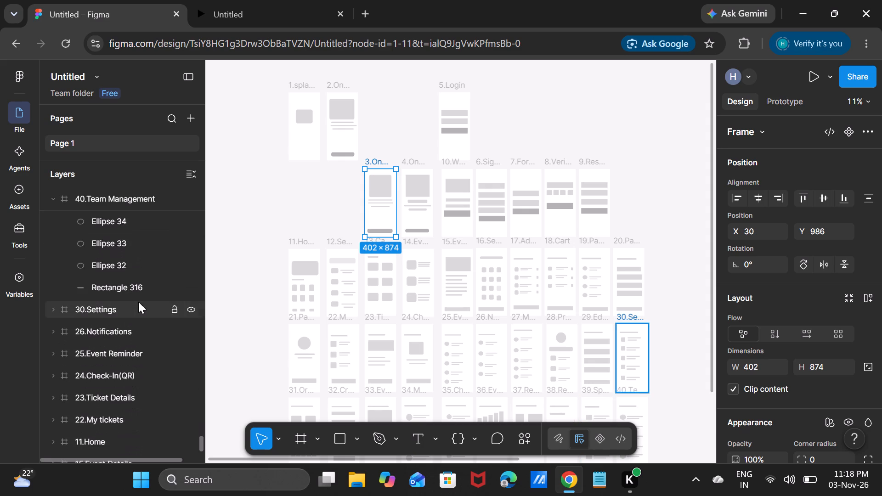
scroll(138, 302, down, 3)
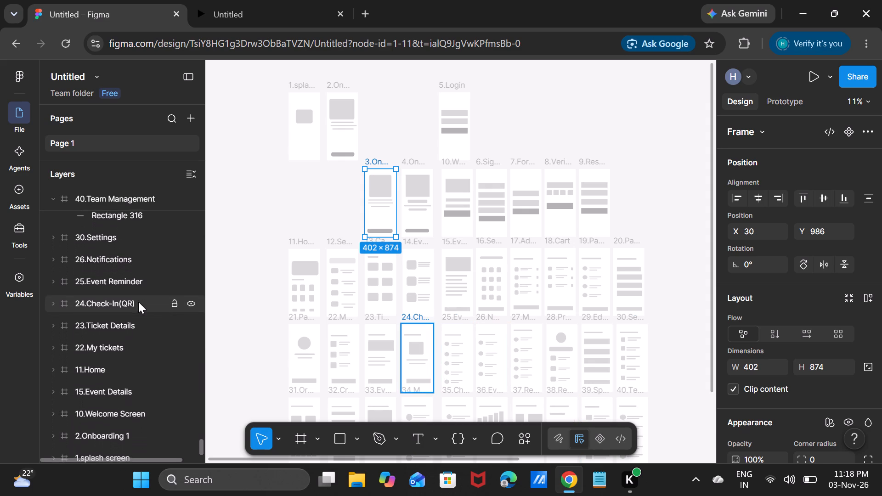
scroll(138, 302, down, 1)
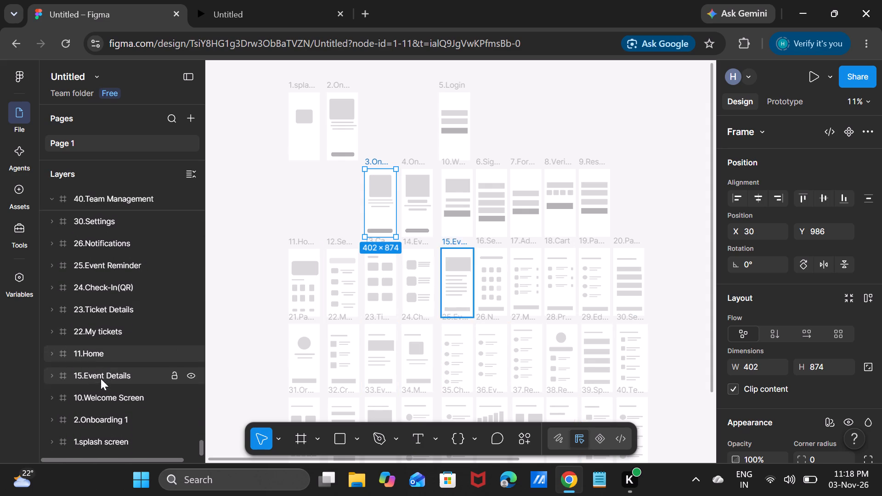
click(95, 414)
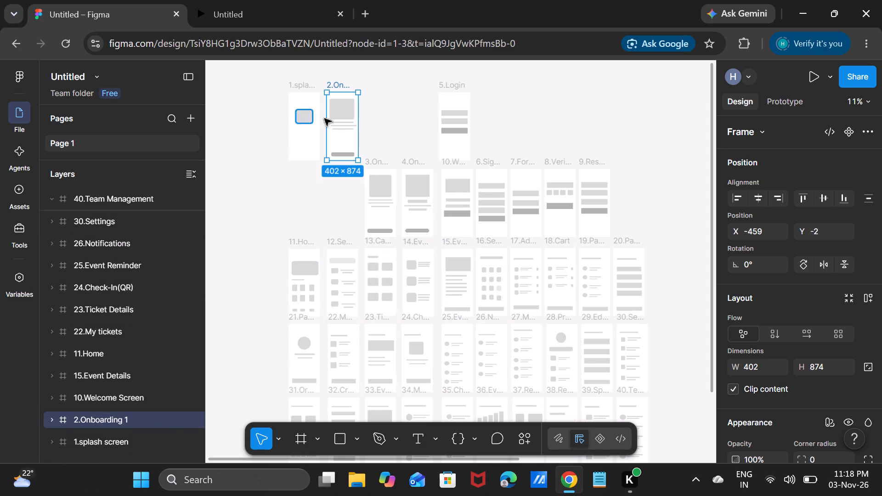
drag(340, 140, 337, 204)
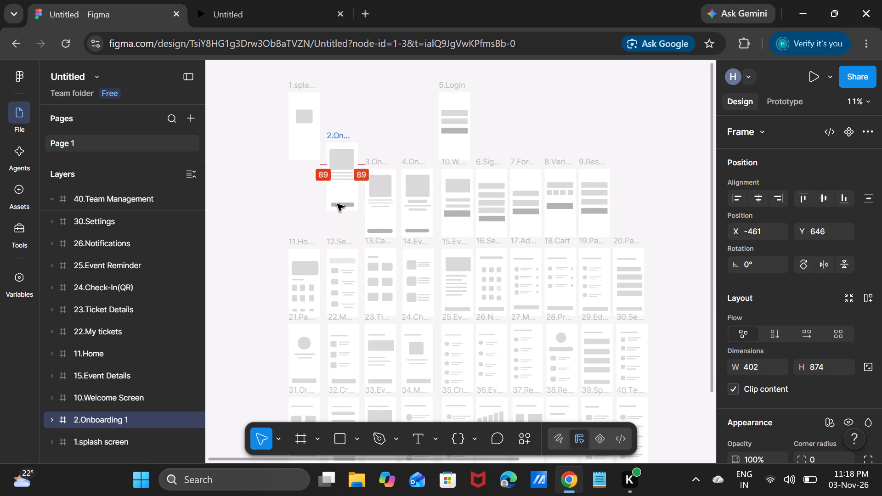
drag(337, 204, 341, 214)
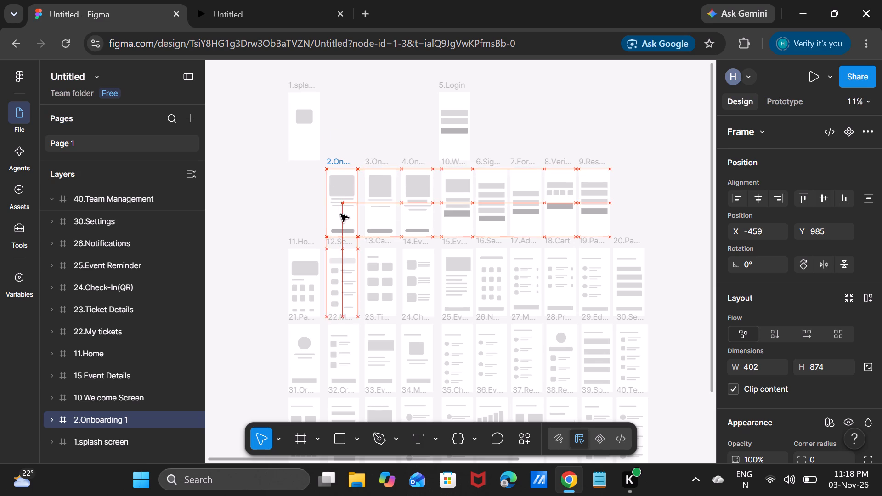
drag(341, 214, 340, 214)
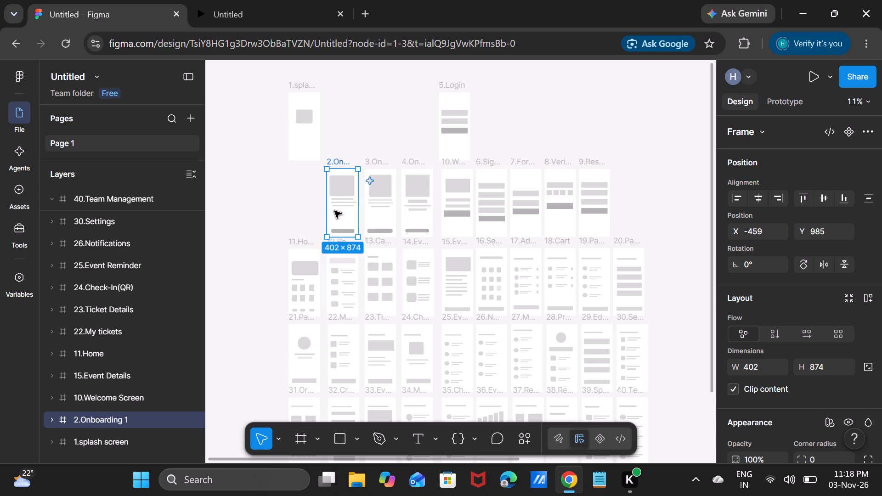
Move the 1.splash screen frame down to the start of the second row, at about X -974, Y 985.
click(132, 436)
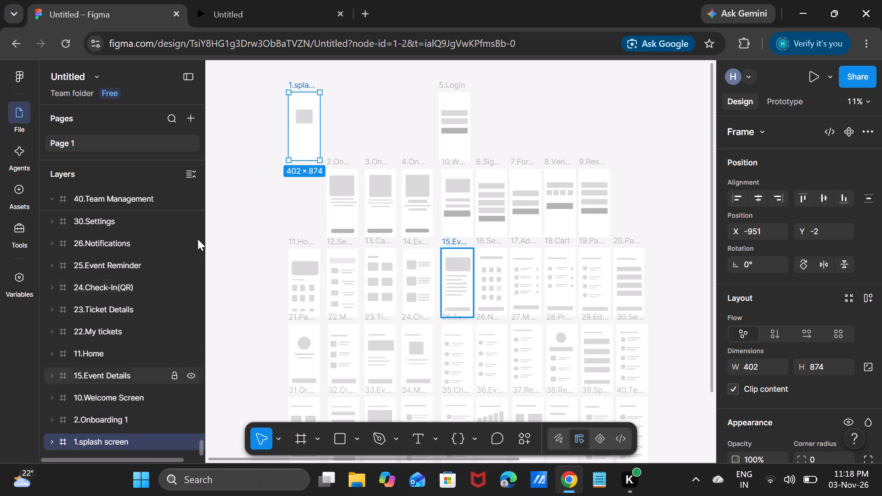
drag(299, 150, 299, 152)
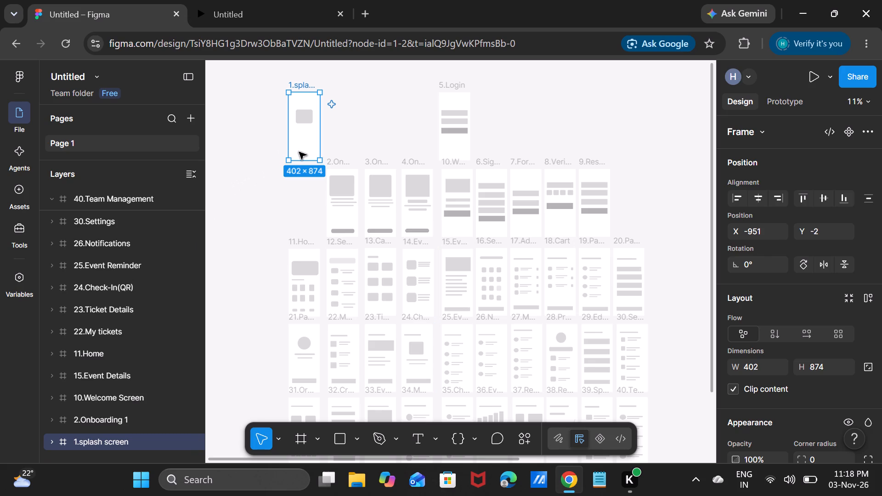
drag(299, 152, 294, 224)
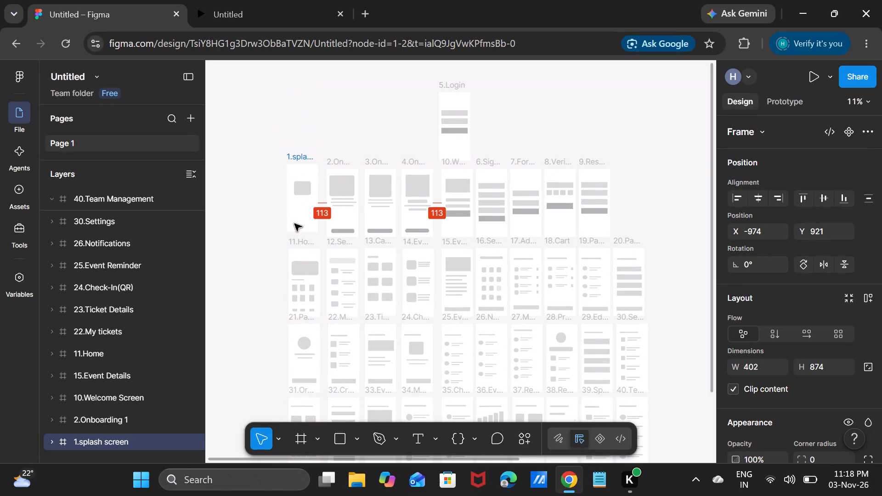
drag(294, 224, 297, 223)
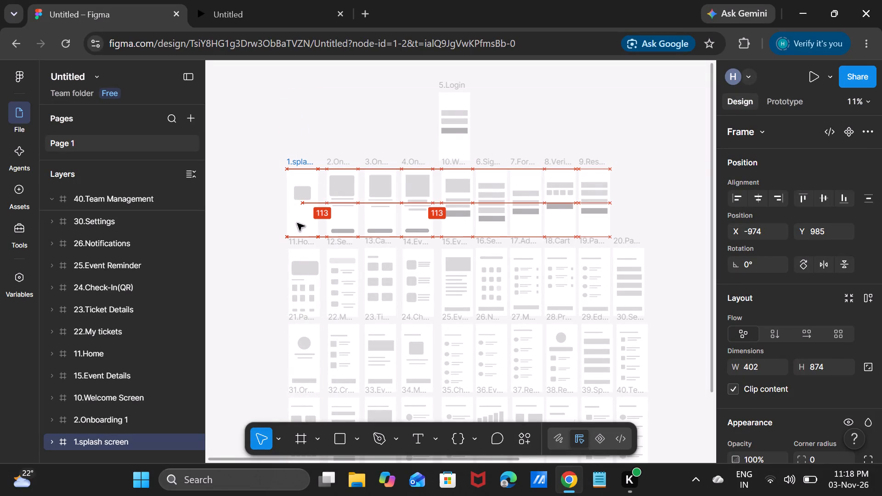
drag(297, 223, 298, 223)
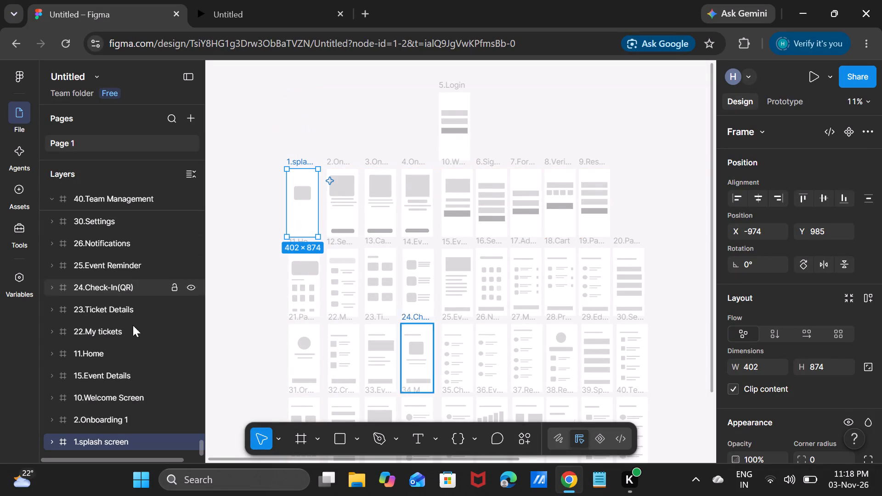
Move the 10.Welcome Screen frame to the end of its row, after 9.Reset Password, at about X 3261, Y 985.
click(95, 394)
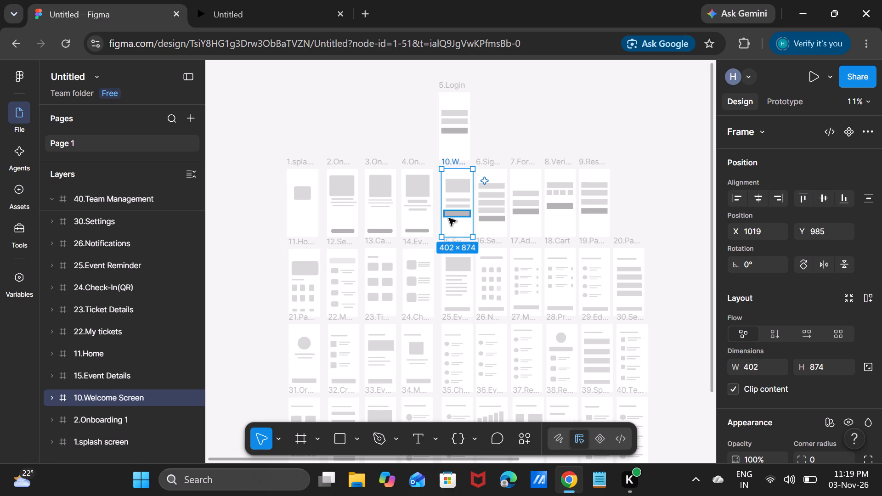
drag(452, 224, 611, 214)
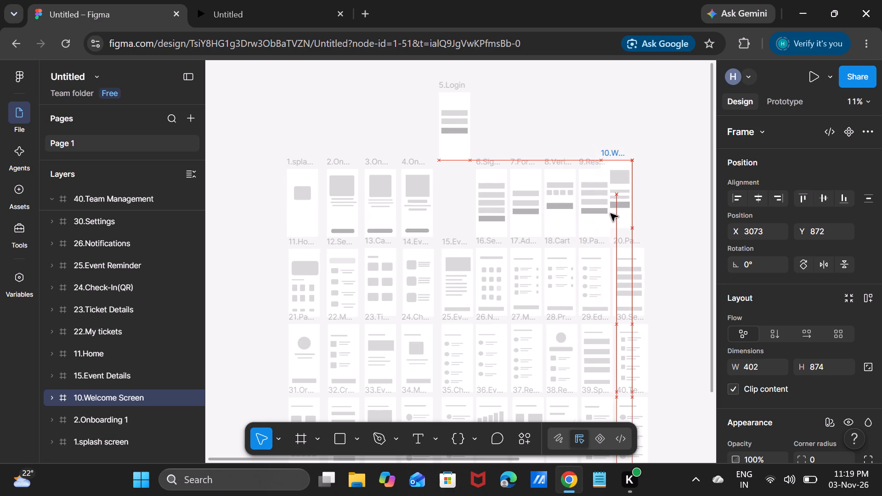
drag(611, 214, 625, 222)
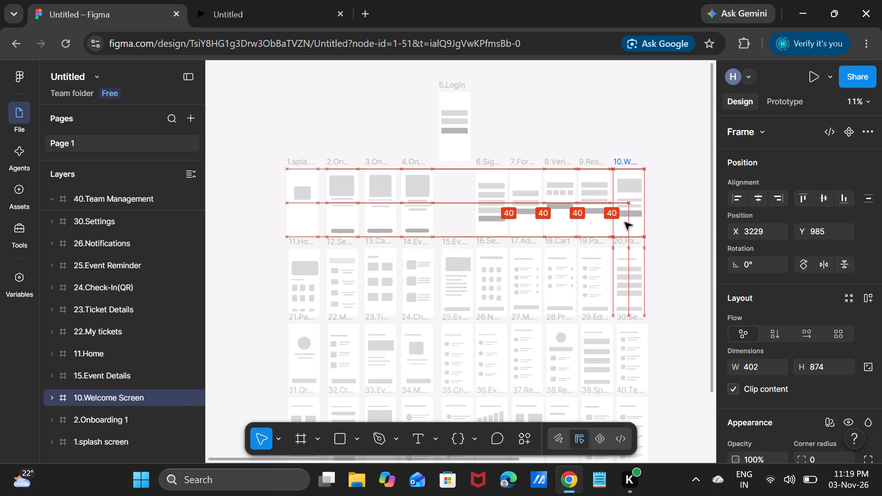
drag(625, 222, 626, 222)
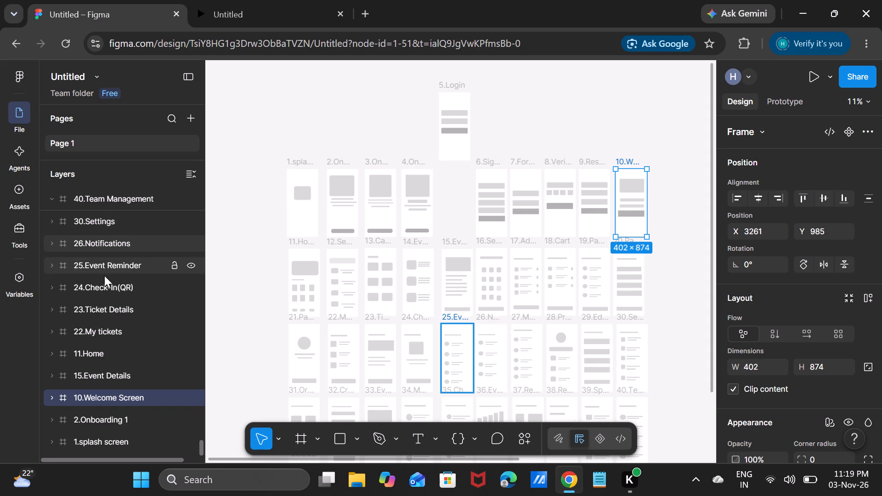
Move the 5.Login frame down into the gap between 4.Onboarding 3 and 6.Sign Up, at about X 967, level with that row.
scroll(104, 276, up, 7)
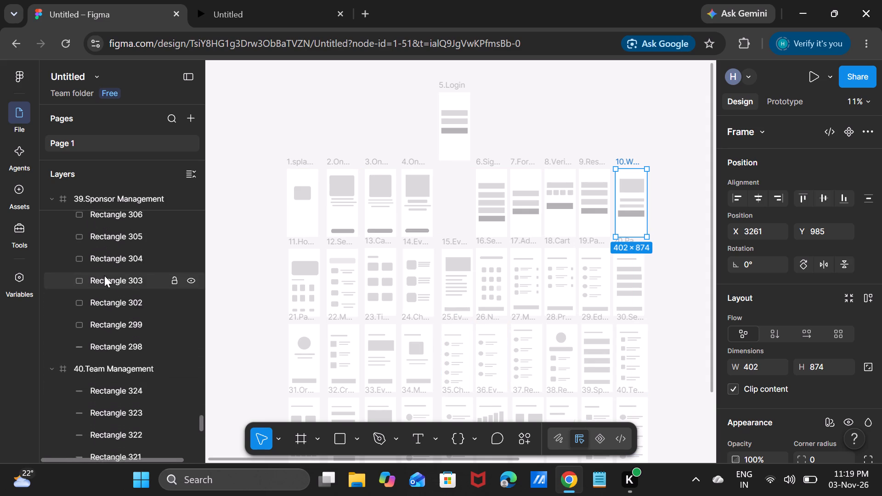
scroll(104, 276, up, 15)
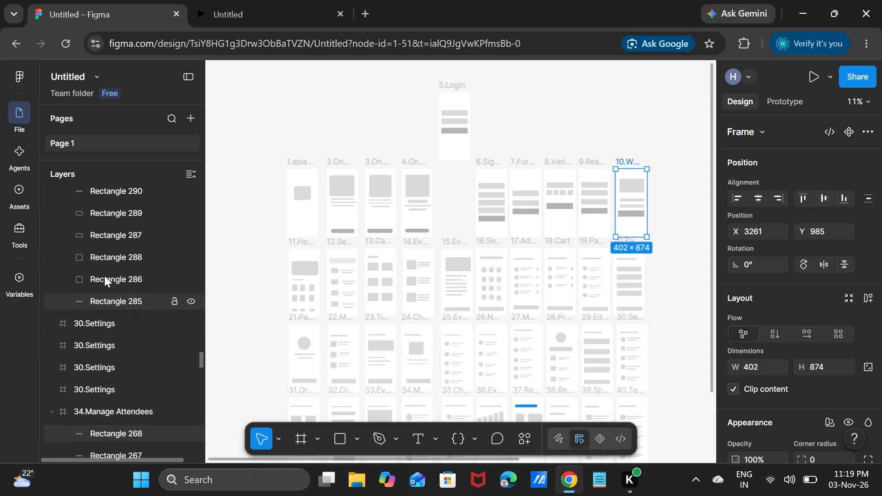
scroll(104, 276, up, 17)
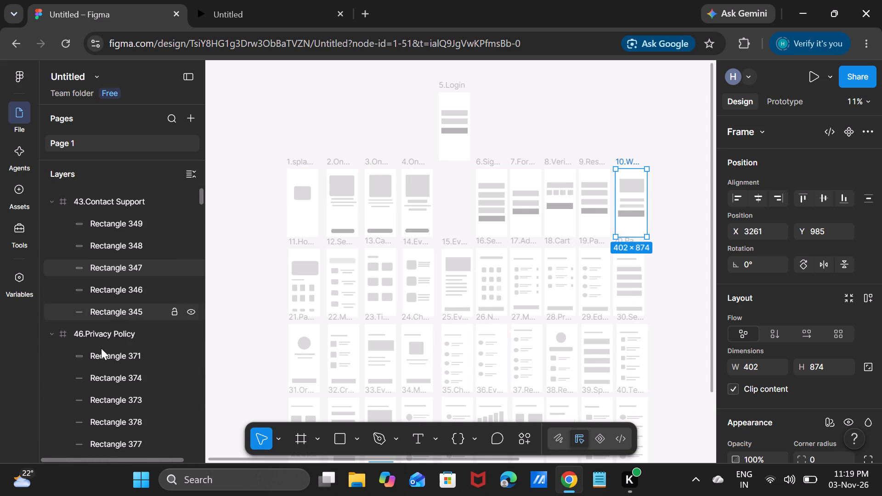
scroll(102, 350, down, 6)
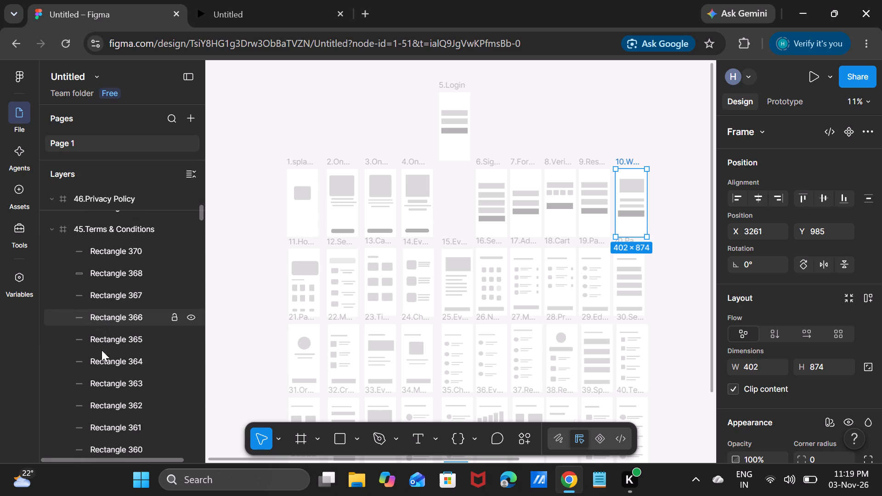
scroll(102, 350, down, 15)
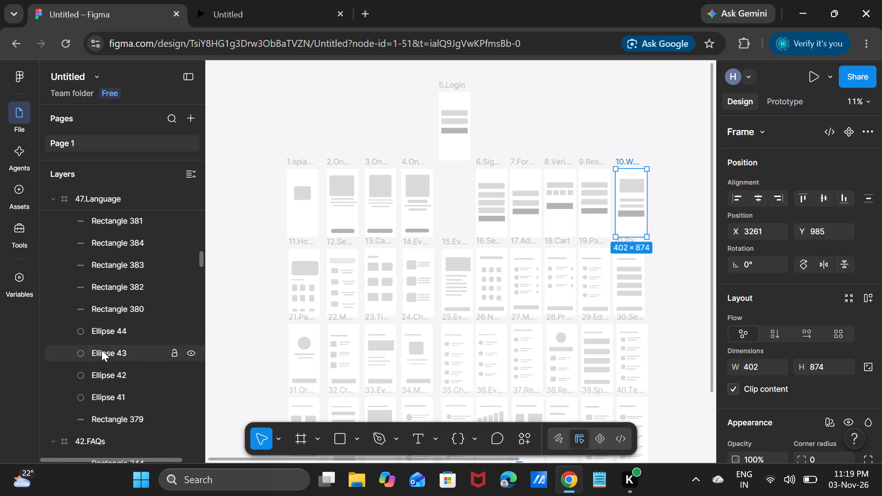
scroll(102, 350, down, 9)
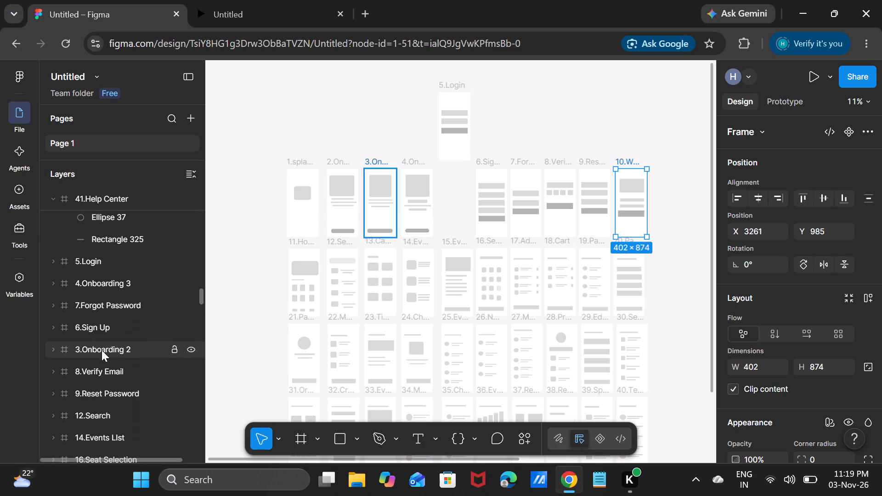
scroll(102, 350, down, 1)
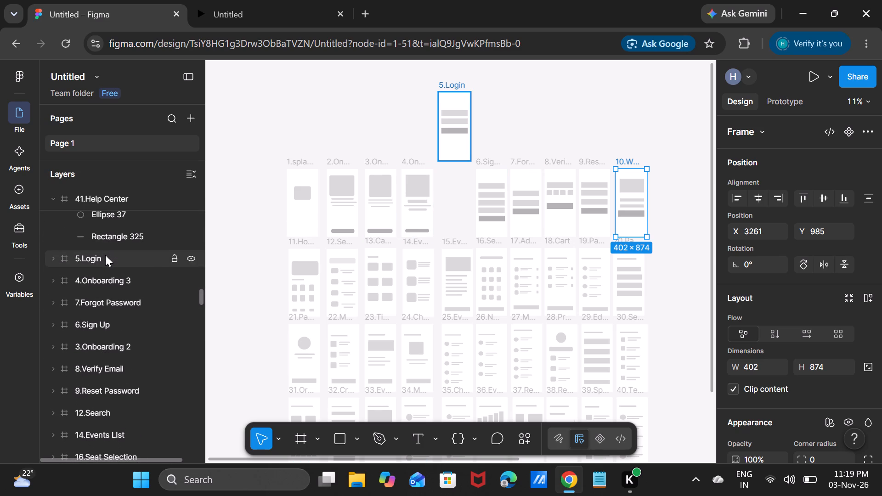
click(105, 255)
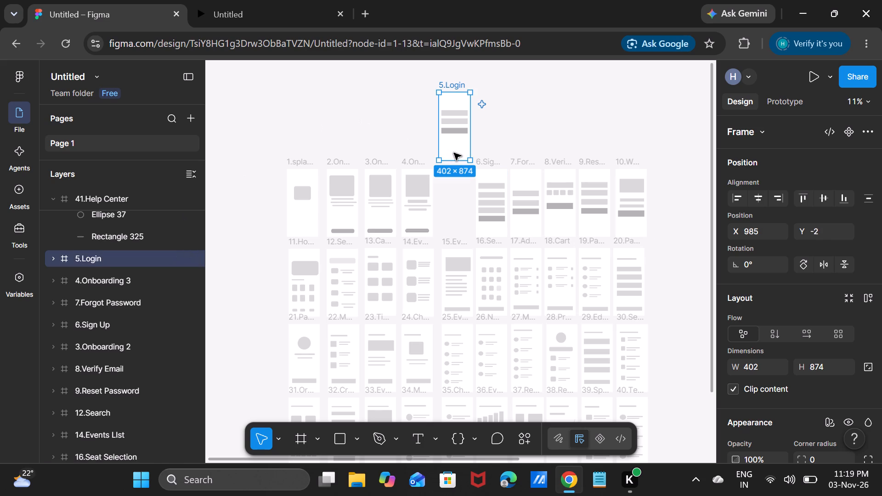
drag(455, 151, 455, 231)
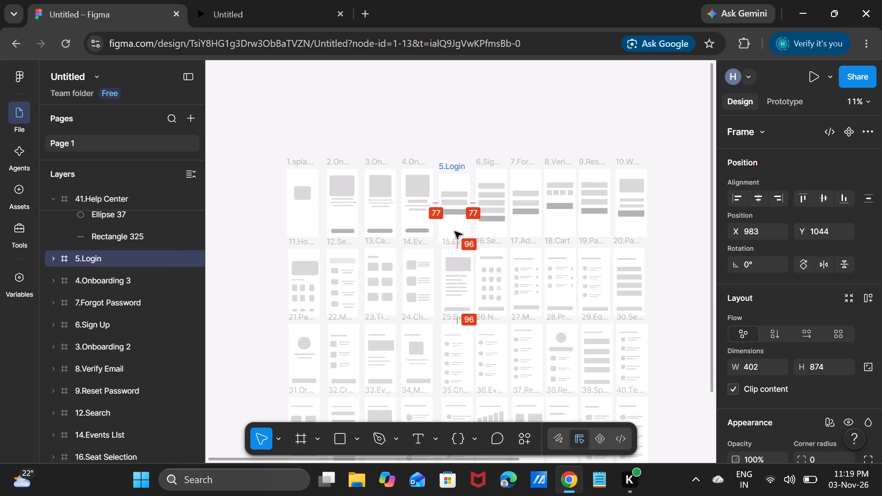
drag(455, 231, 454, 233)
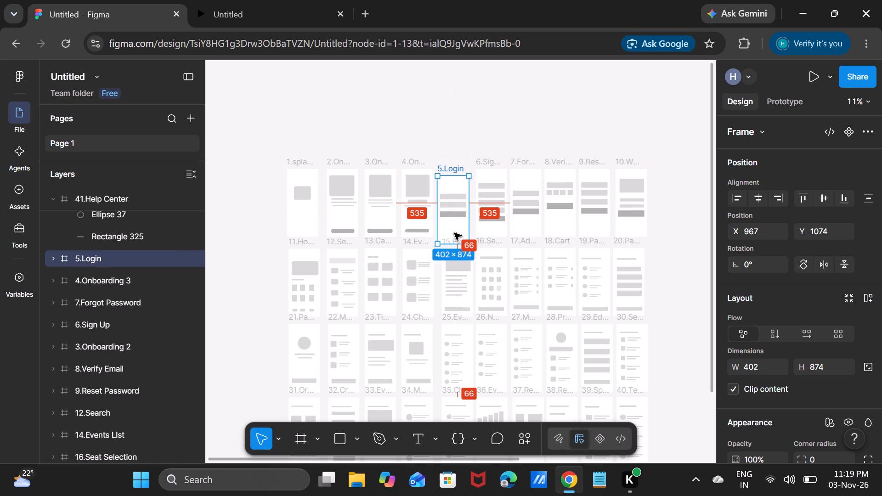
drag(454, 233, 454, 225)
Shift the 15.Event Details frame slightly towards 14.Events List and up, to about X 990, Y 1985.
click(458, 281)
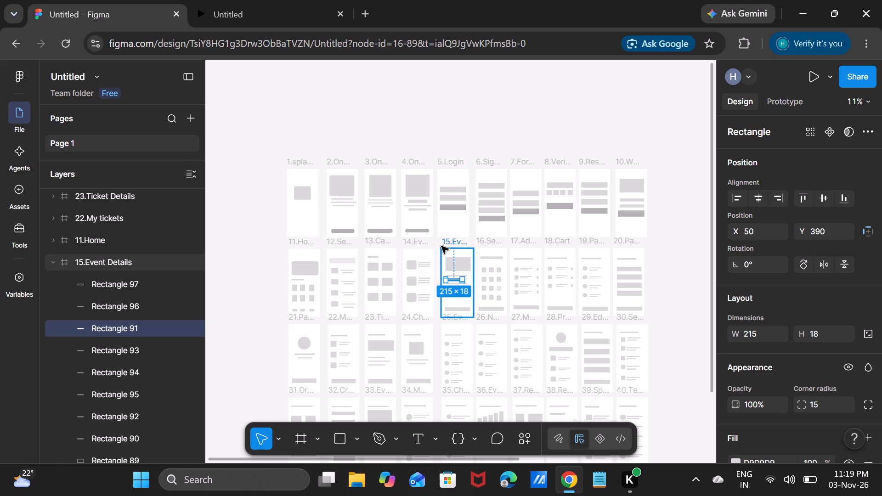
click(441, 248)
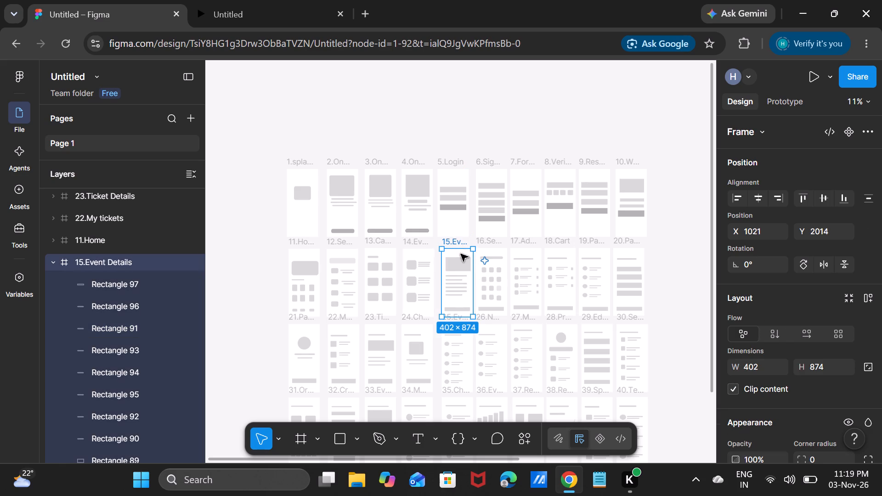
click(461, 253)
click(465, 300)
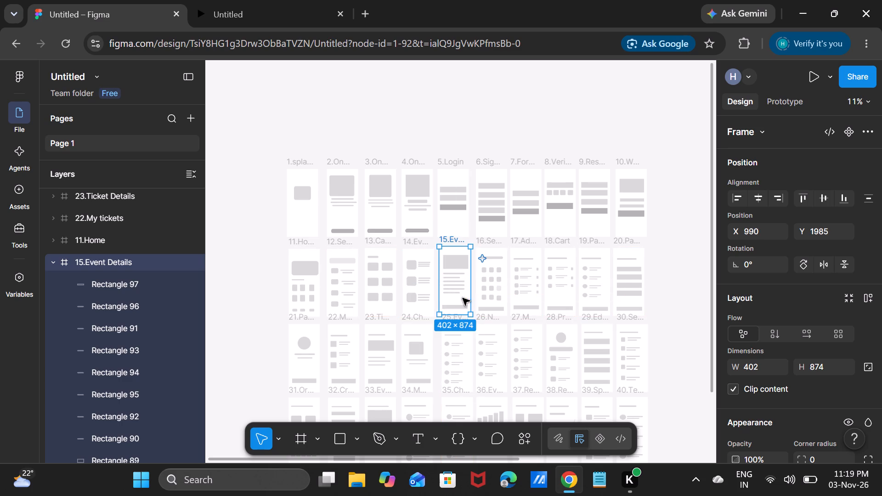
Nudge the 25.Event Reminder frame slightly towards the 24.Check-In(QR) frame, to about X 1007, Y 2983.
click(469, 334)
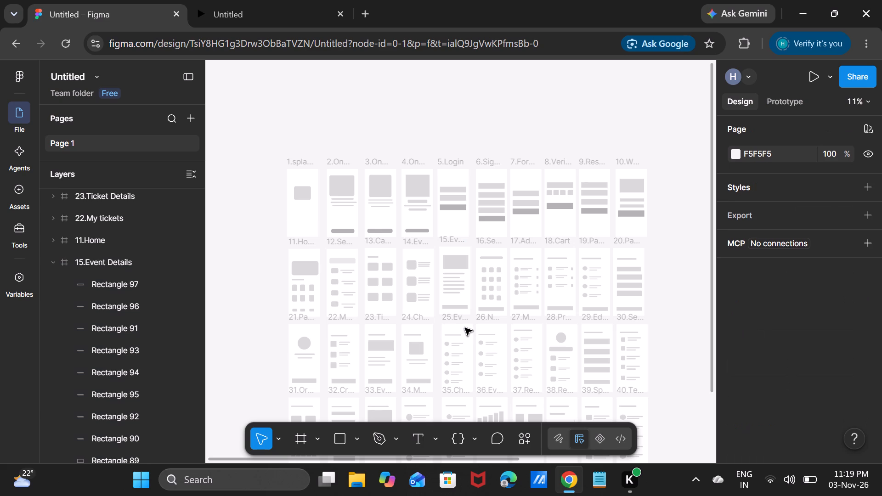
click(465, 328)
click(447, 327)
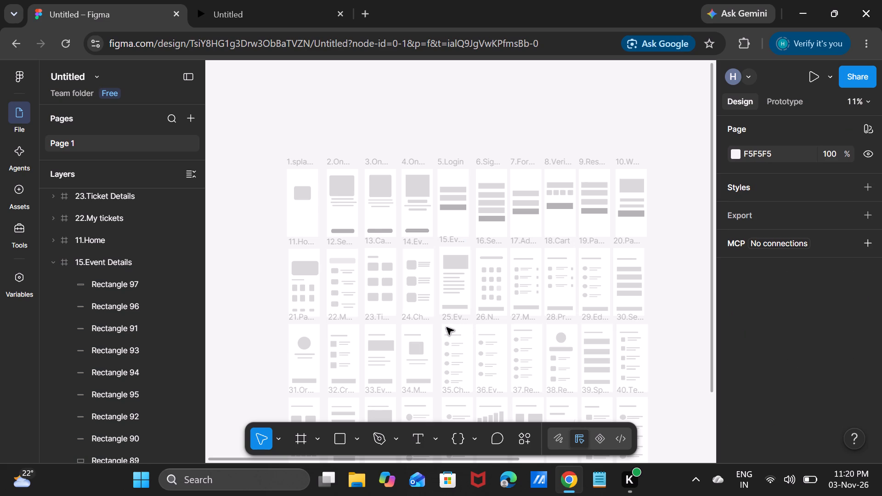
click(452, 320)
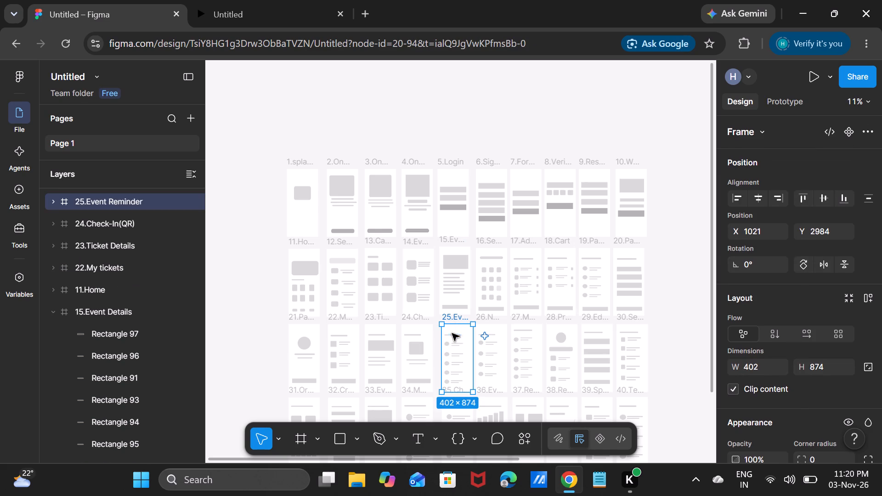
click(464, 333)
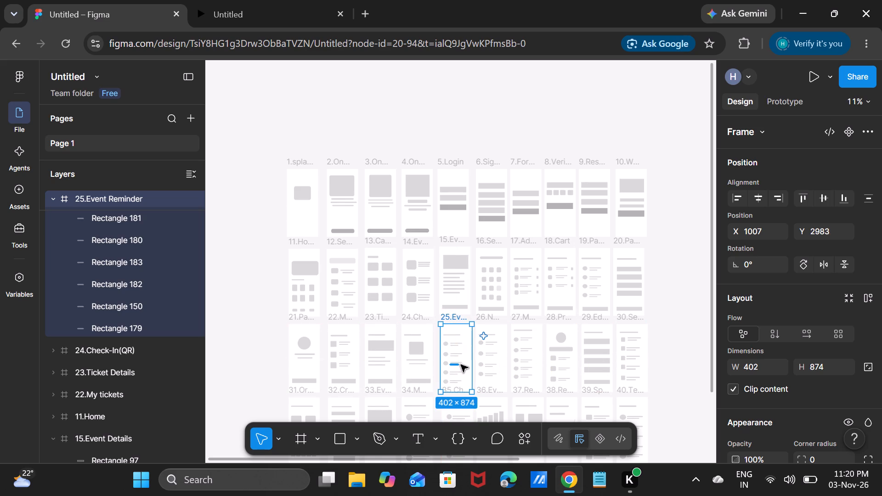
Shift the 35.Check-in Attendees frame closer to 34.Manage Attendees, to X 990, Y 3924.
scroll(461, 365, down, 2)
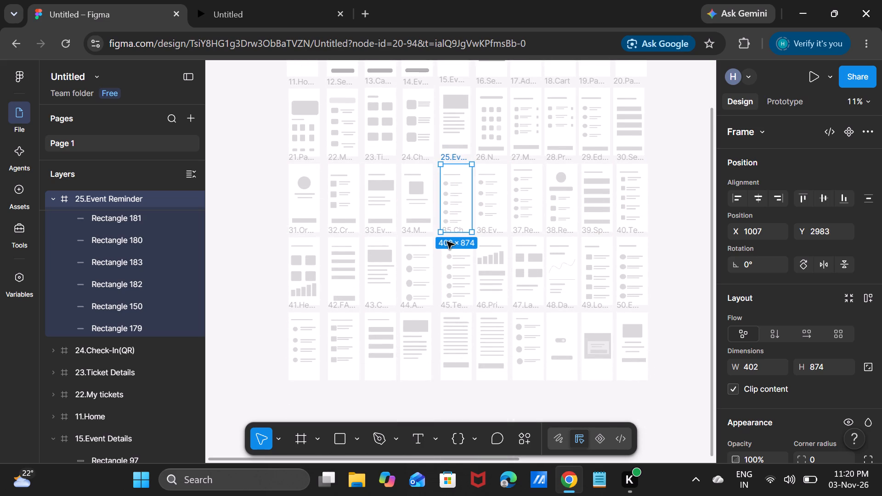
click(437, 272)
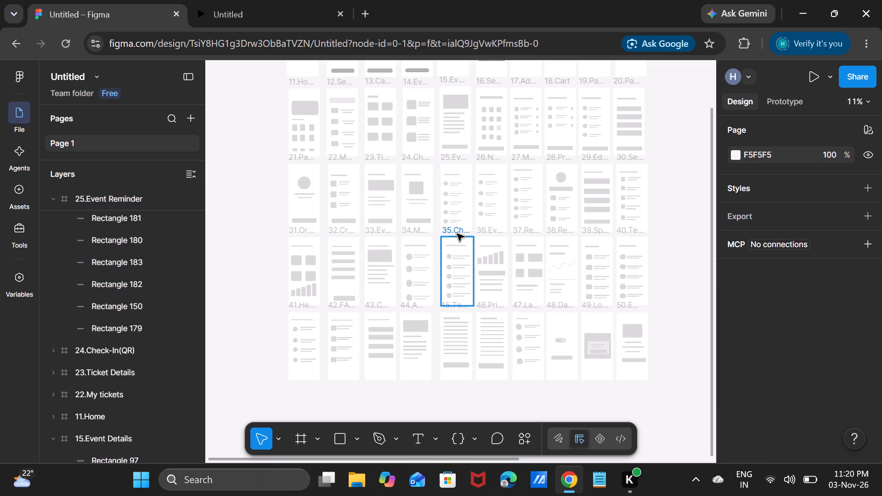
click(457, 234)
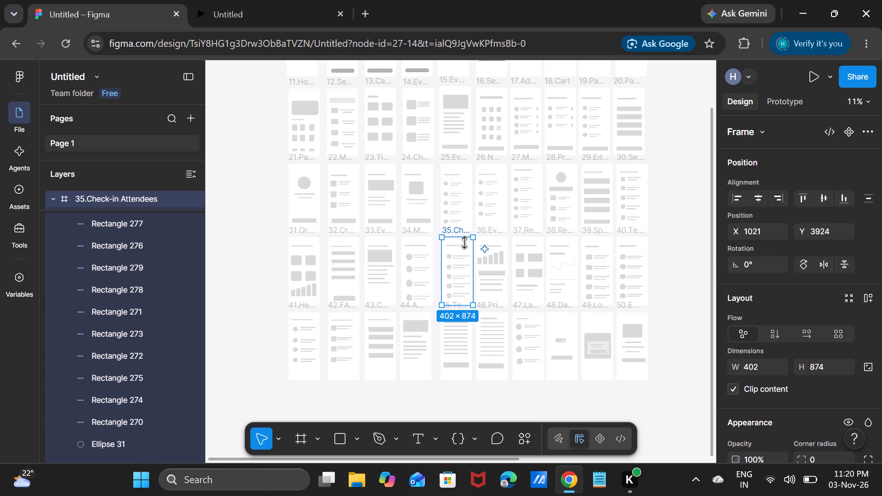
click(469, 250)
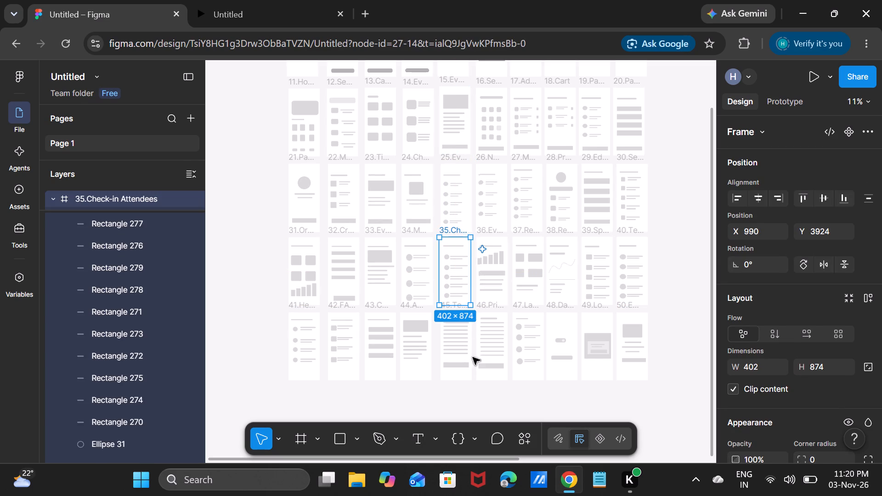
Shift the 45.Terms & Conditions frame closer to its number 44 neighbour, to X 967, Y 4892, and clear the selection.
click(459, 374)
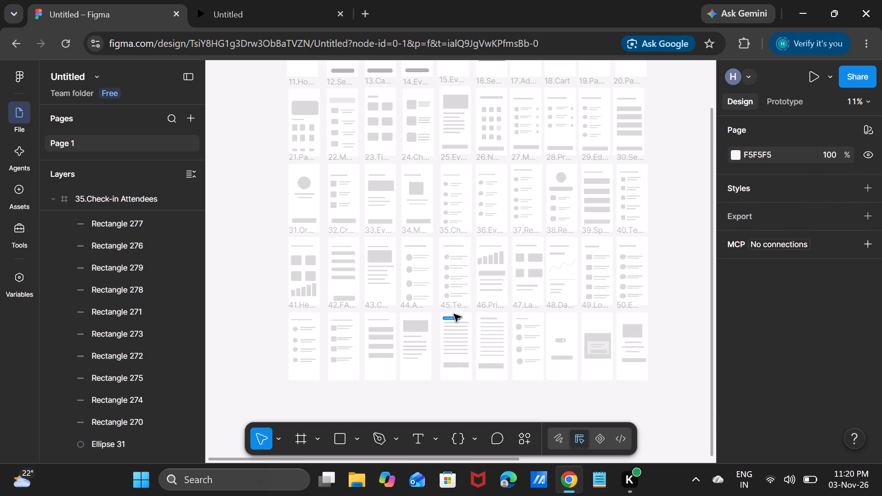
click(455, 309)
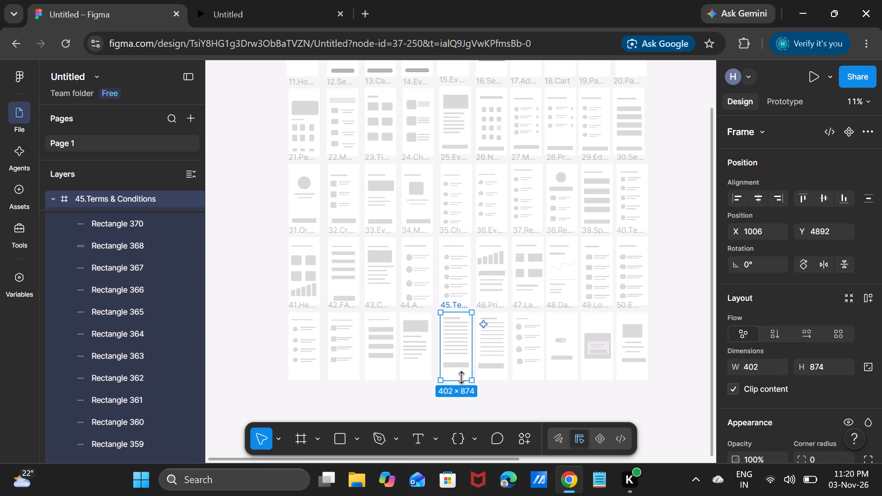
click(463, 373)
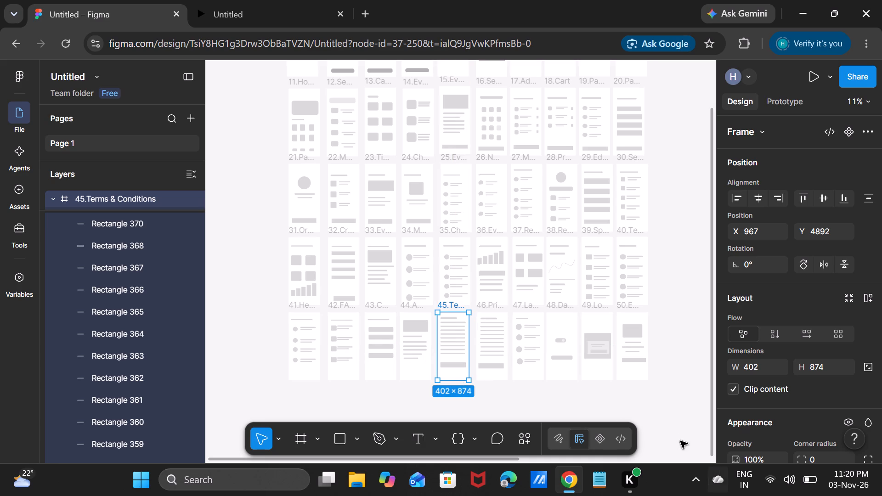
click(669, 424)
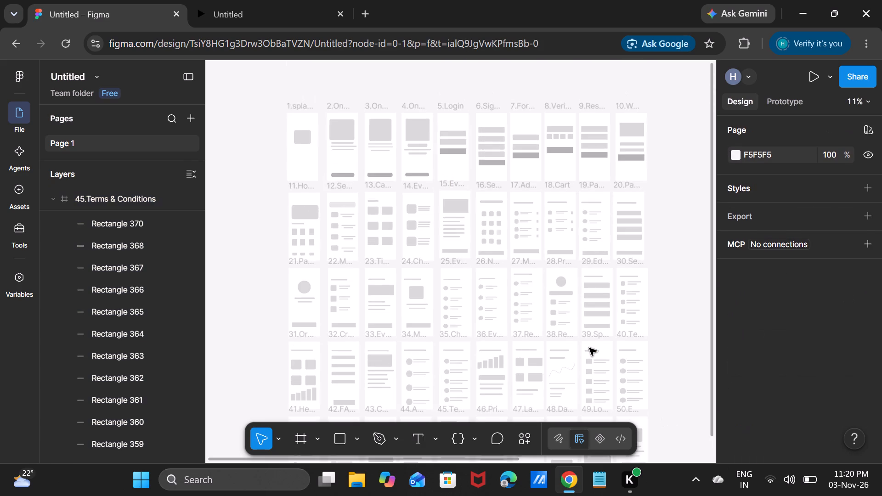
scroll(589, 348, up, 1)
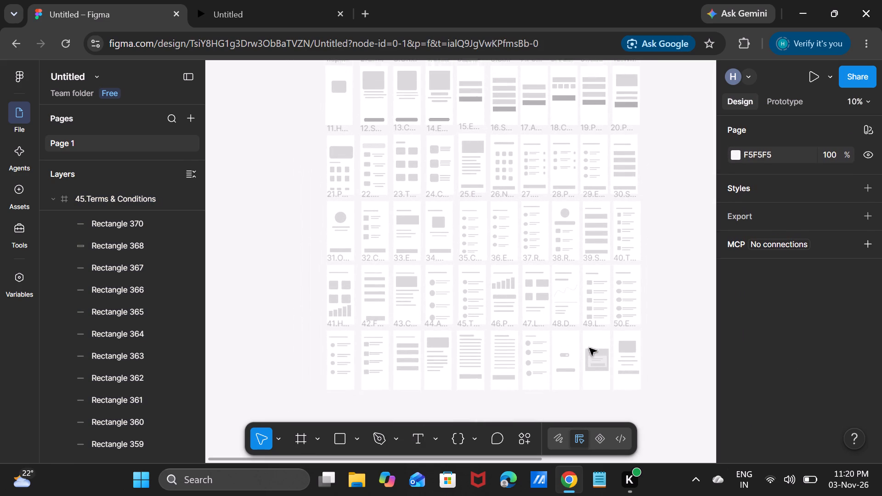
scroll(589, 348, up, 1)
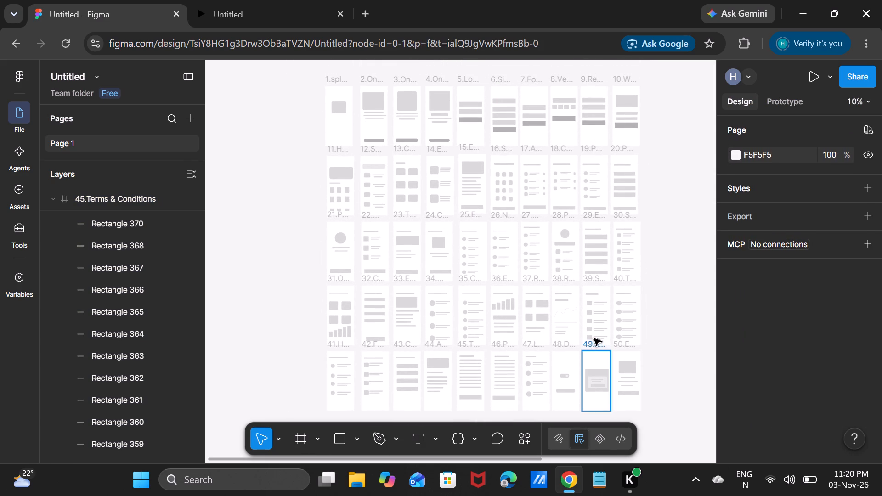